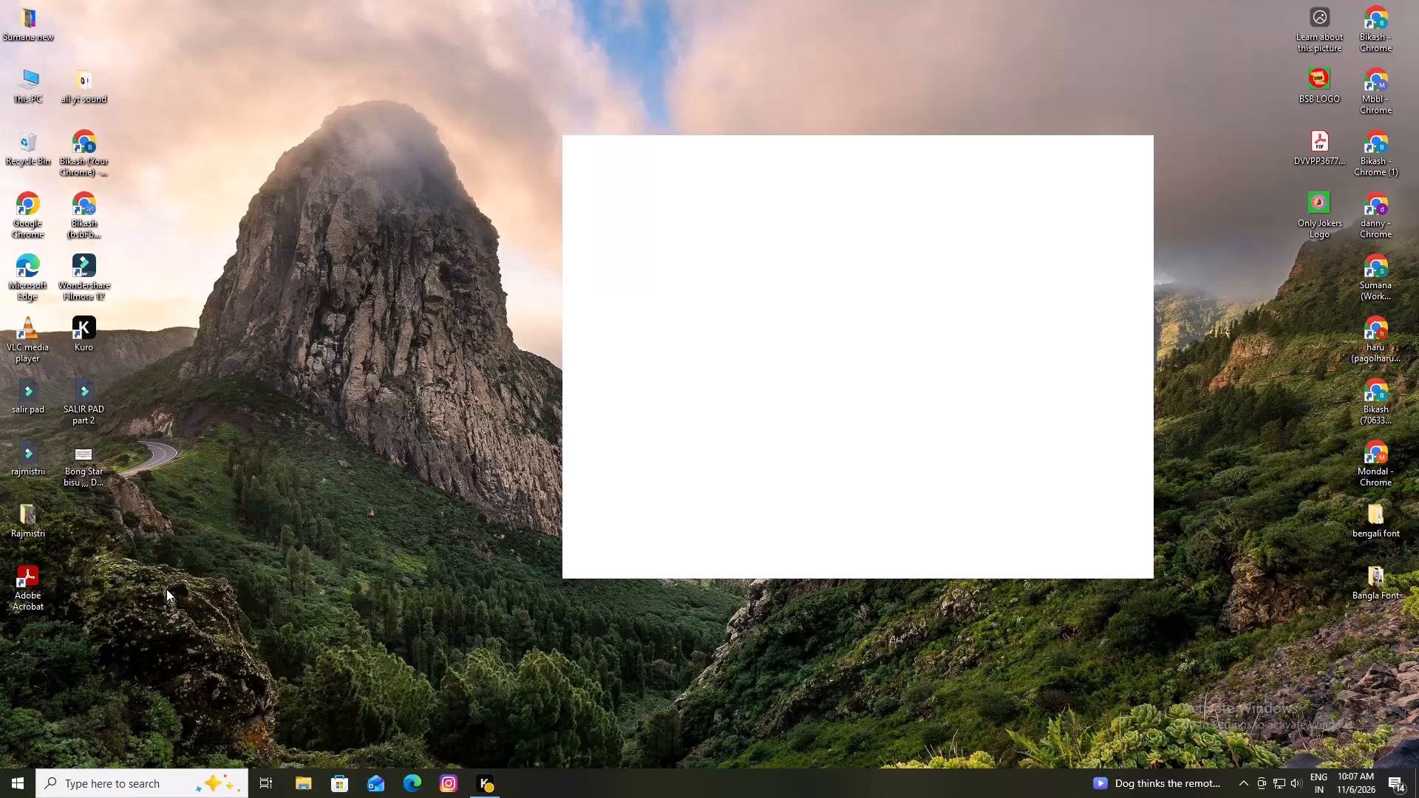
Launch the Wondershare Filmora video editor from its desktop shortcut.
{"action": "double_click", "coordinate": [81, 283]}
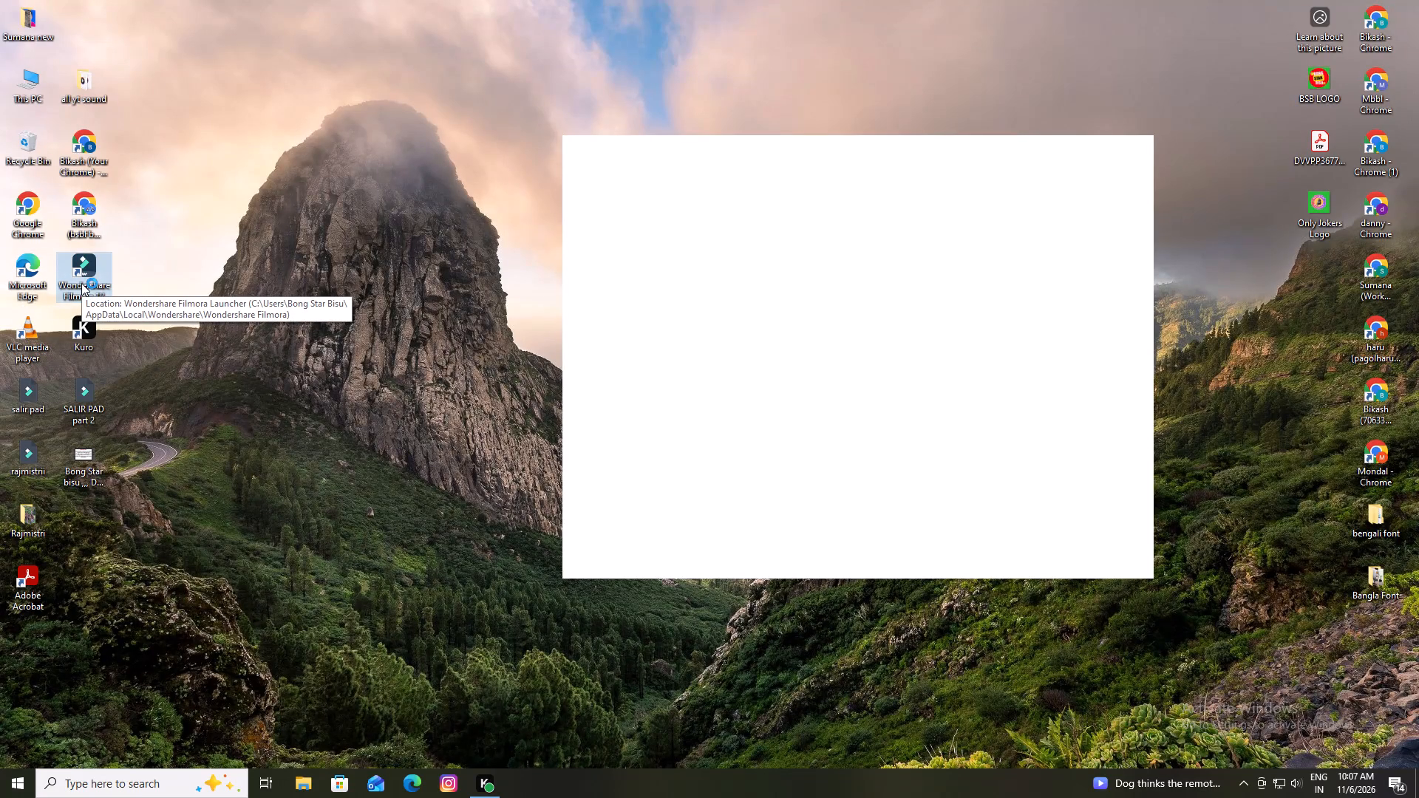
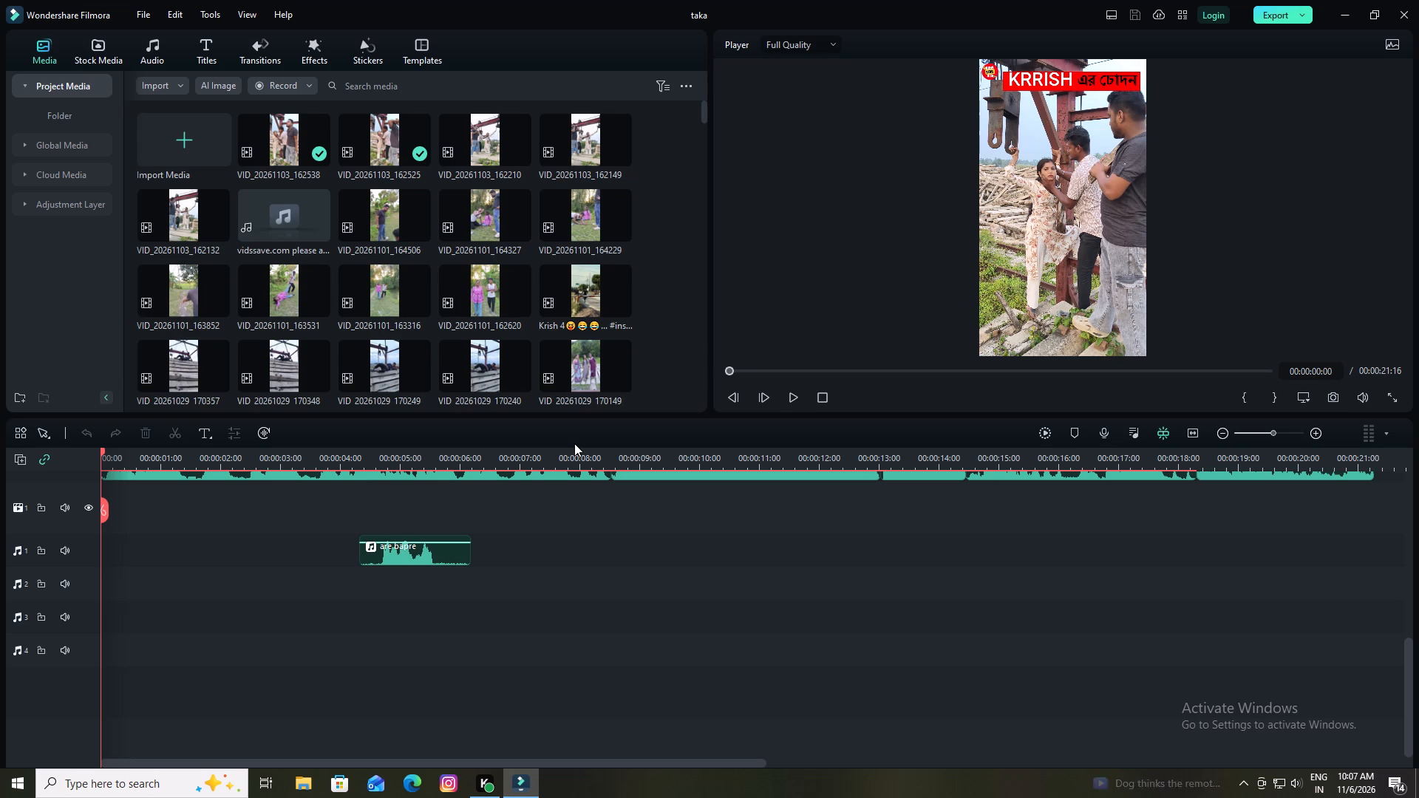
Examine the taka project's timeline from the audio tracks up through the main video, logo and Red overlay tracks.
{"action": "scroll", "coordinate": [832, 726], "scroll_direction": "up", "scroll_amount": 3}
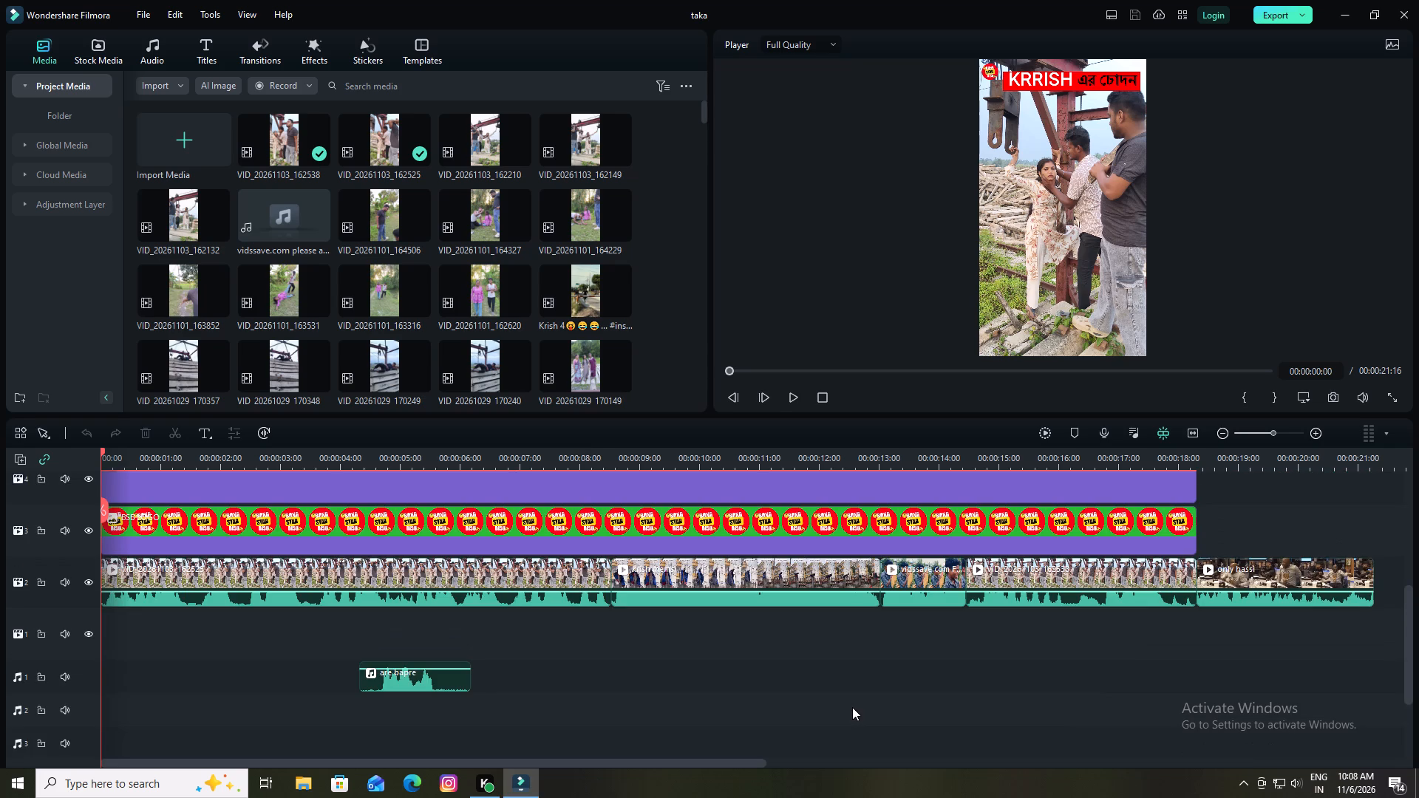
{"action": "scroll", "coordinate": [852, 706], "scroll_direction": "up", "scroll_amount": 3}
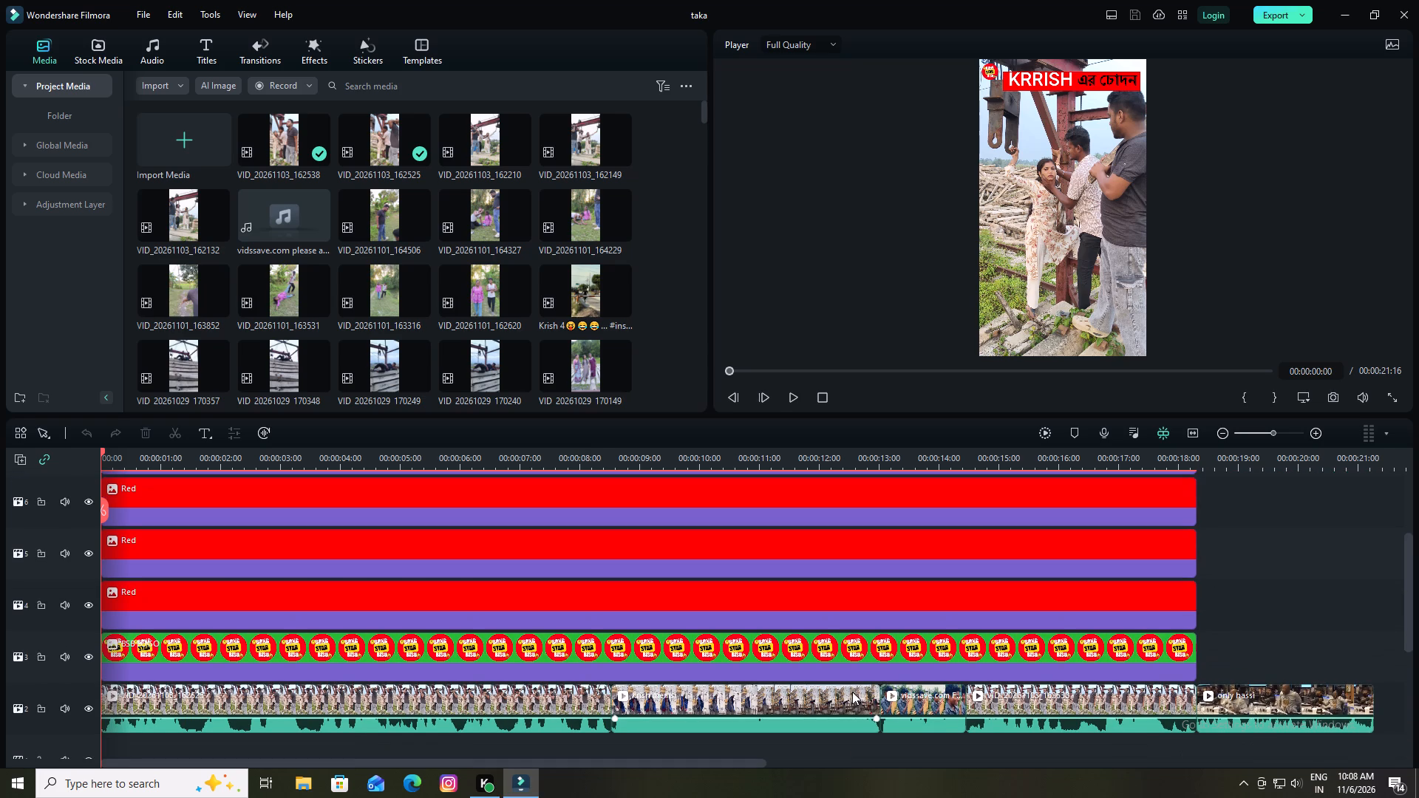
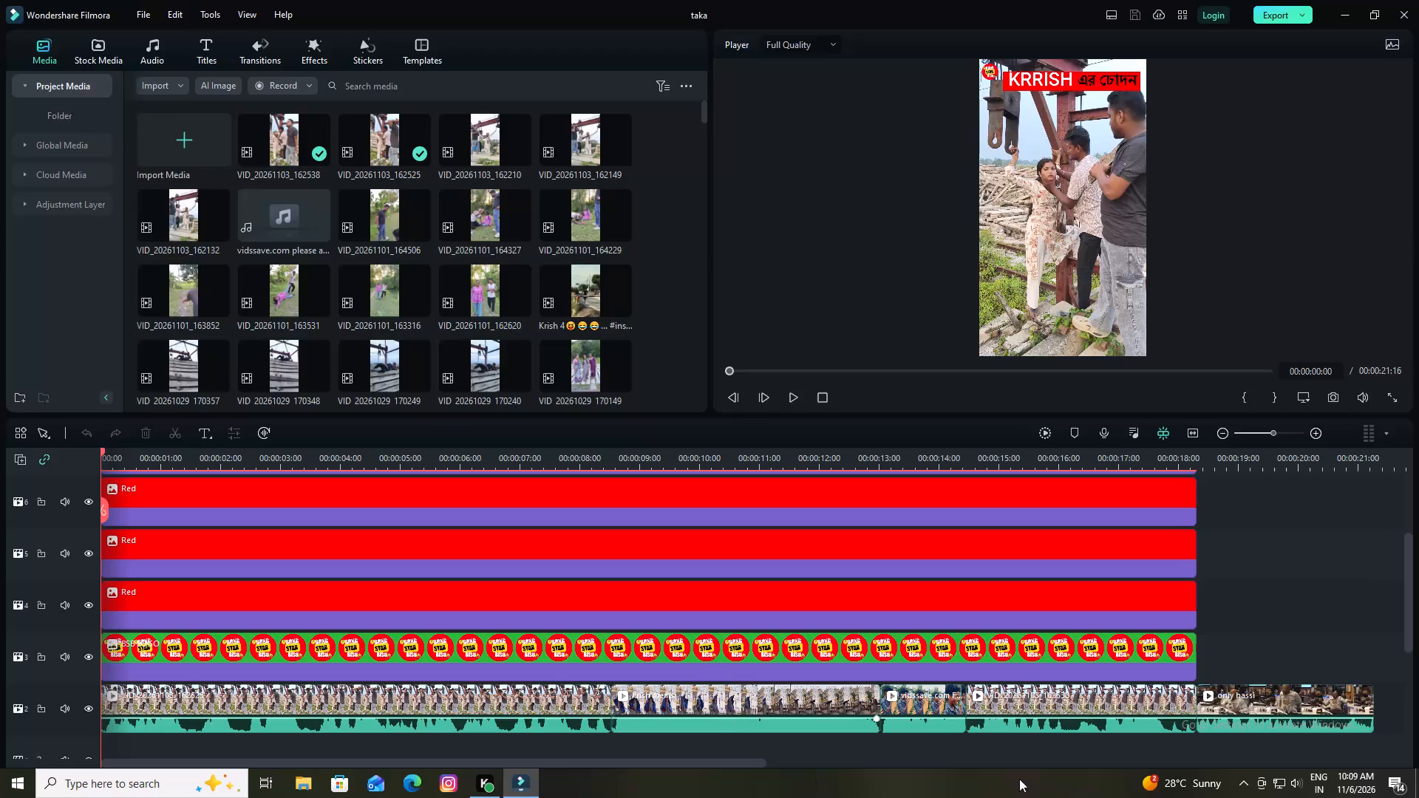
Delete the opening VID_20261103_162525 clip and the VID_20261103_162538 clip before the final clip from the main video track.
{"action": "left_click", "coordinate": [536, 703]}
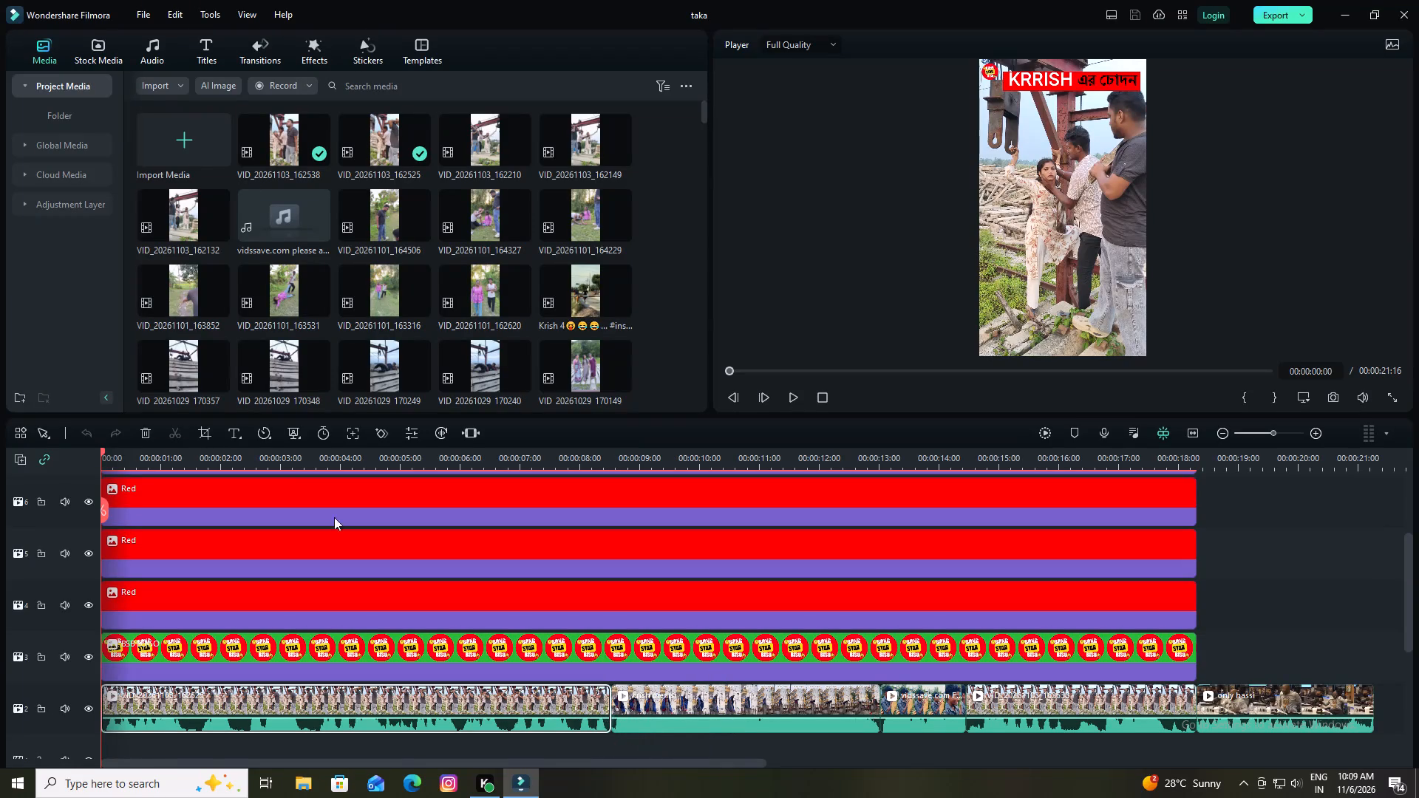
{"action": "left_click", "coordinate": [153, 429]}
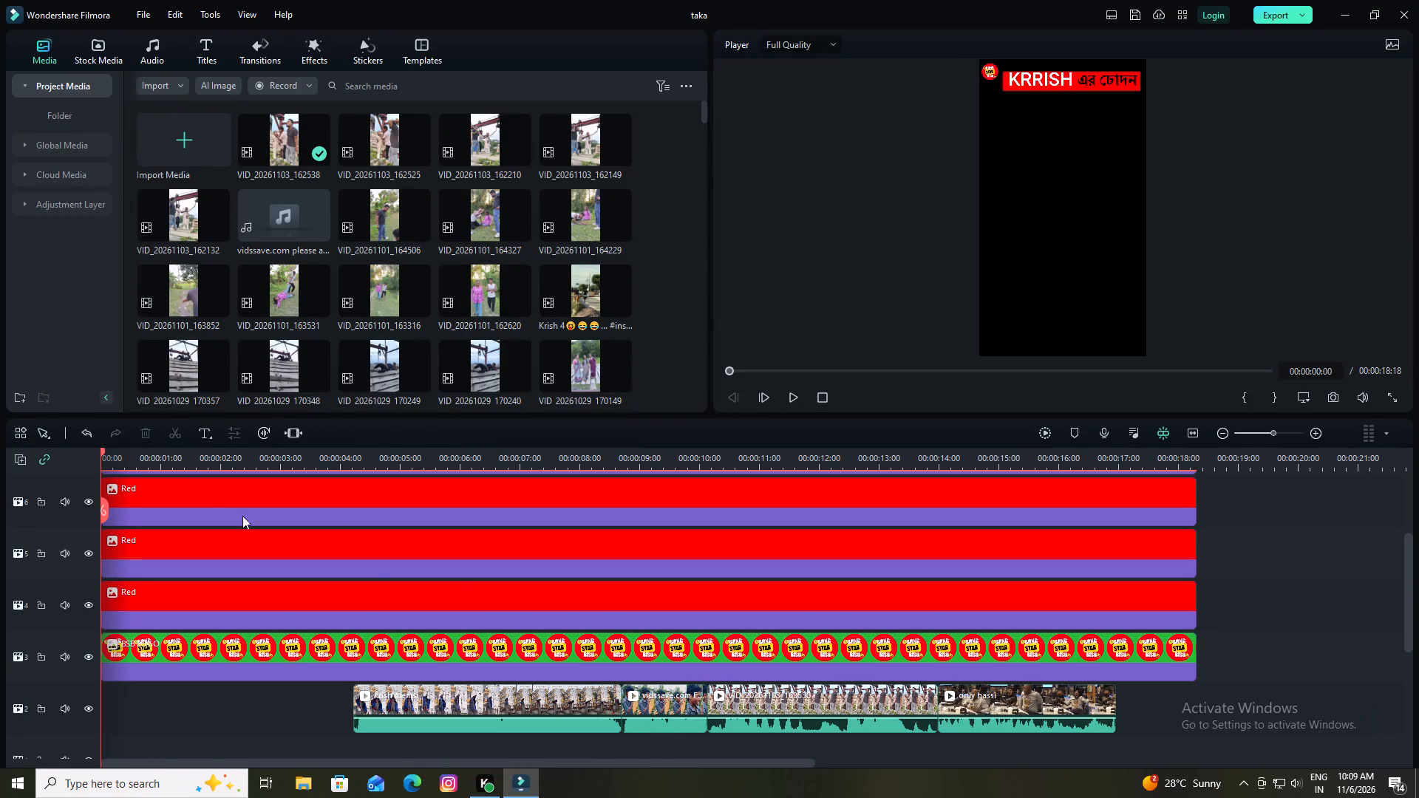
{"action": "scroll", "coordinate": [532, 603], "scroll_direction": "down", "scroll_amount": 1}
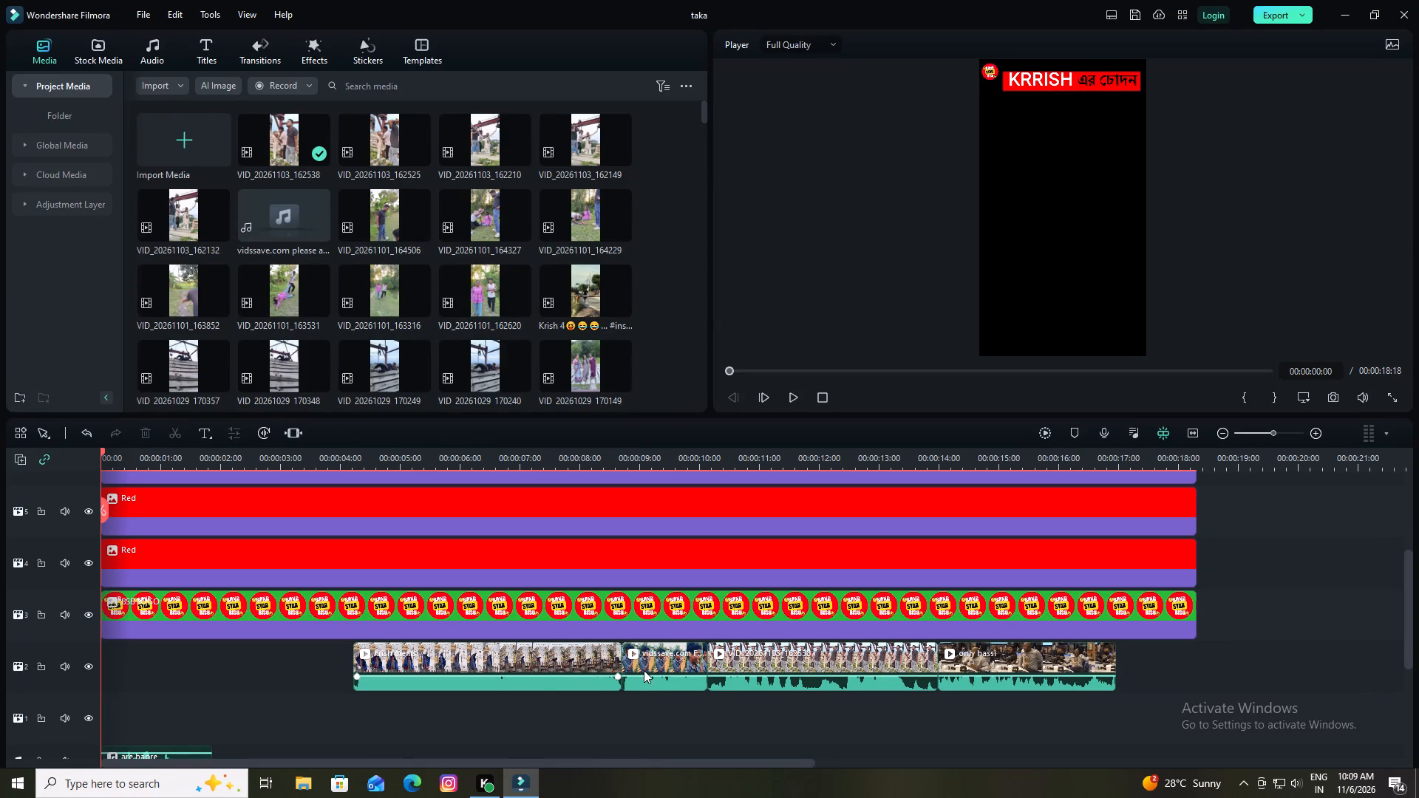
{"action": "left_click", "coordinate": [789, 669]}
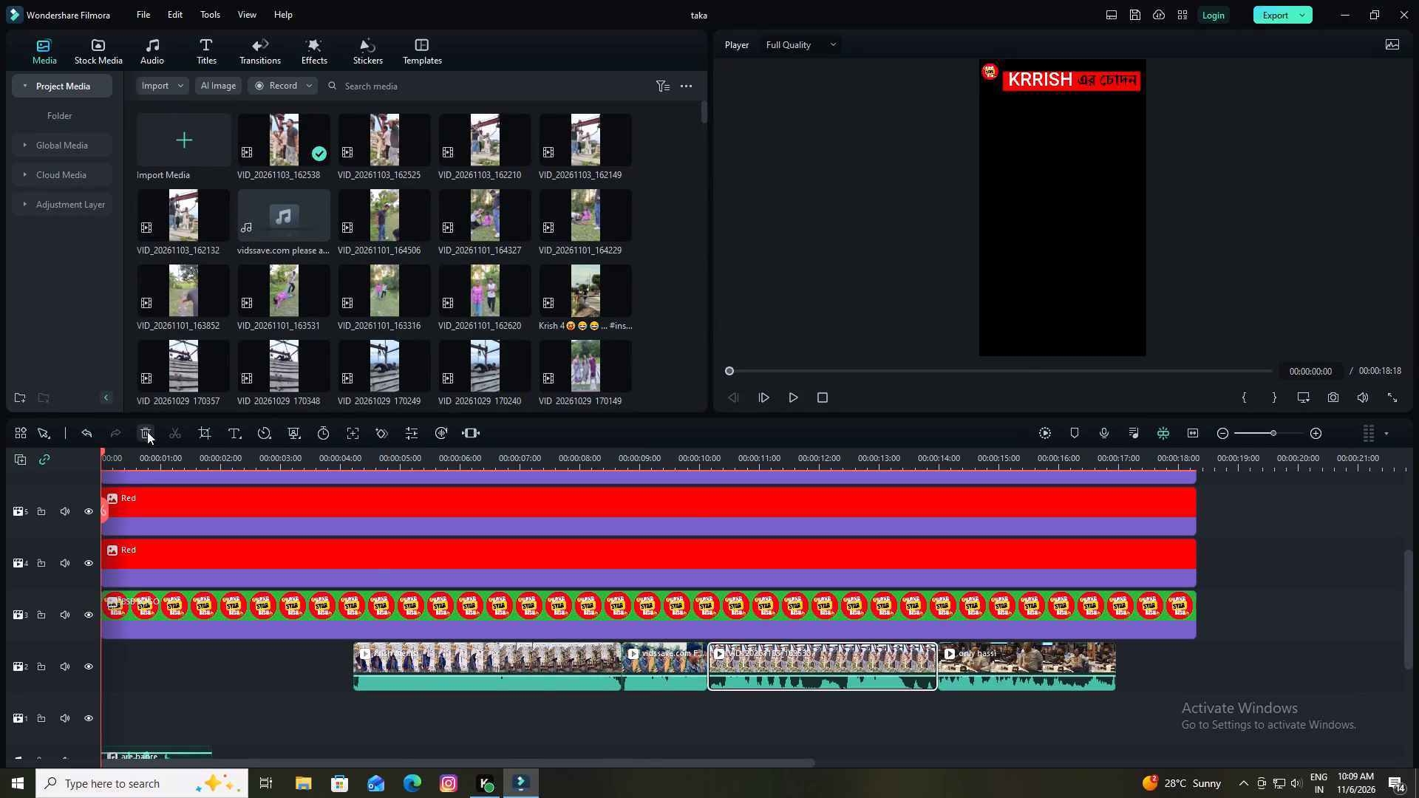
{"action": "left_click", "coordinate": [147, 432]}
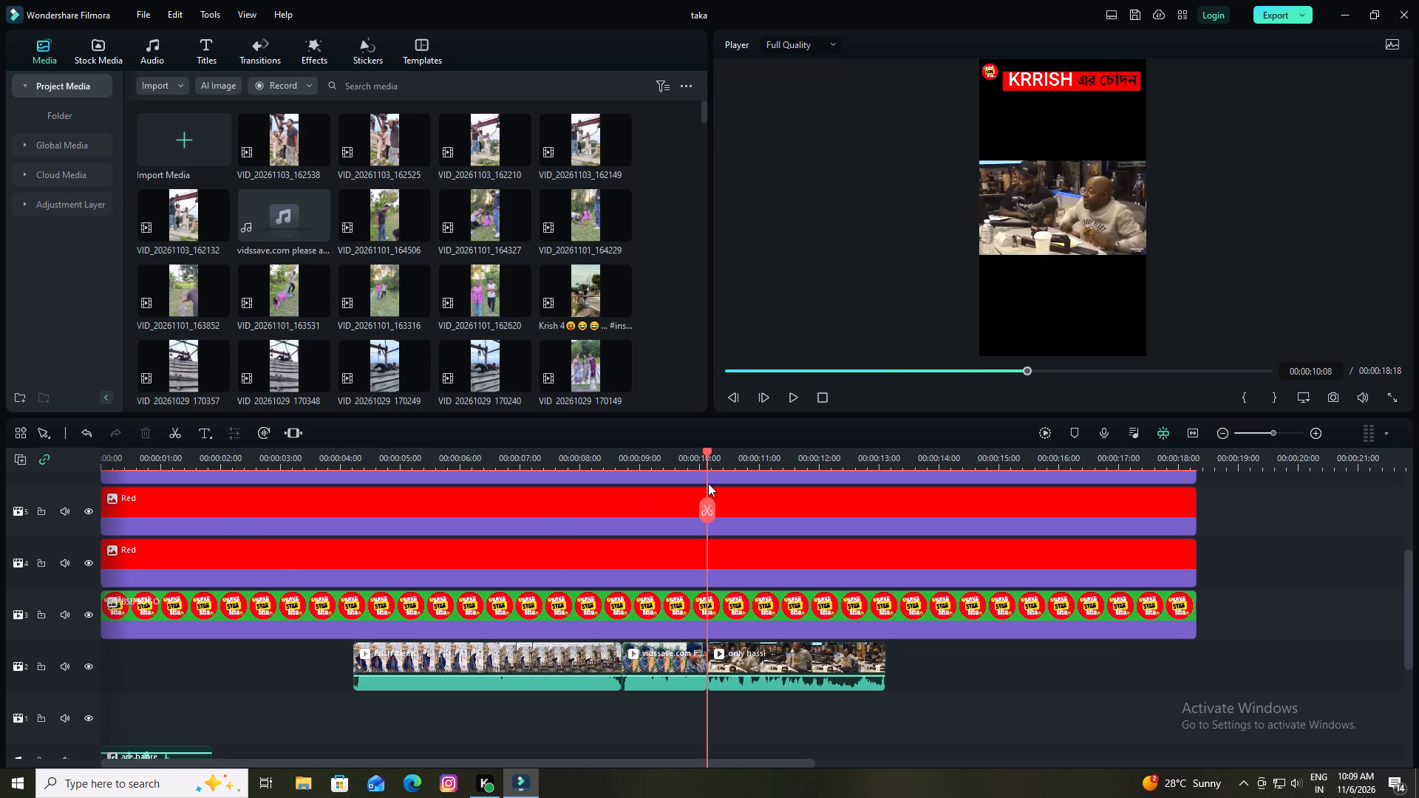
Insert VID_20261029_162504 from the project media at the start of the main video track, dismissing the project settings prompt.
{"action": "left_click_drag", "start_coordinate": [705, 451], "coordinate": [0, 583]}
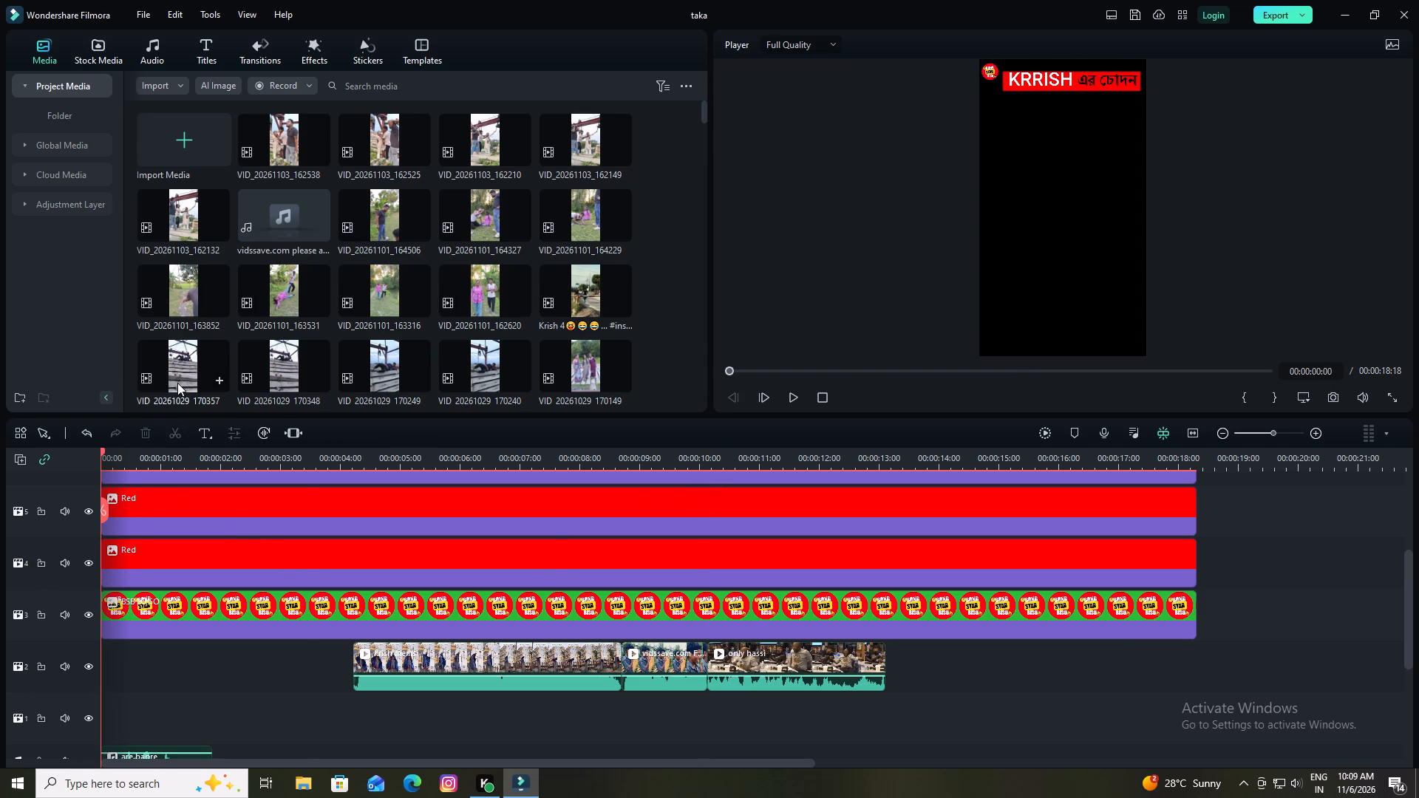
{"action": "scroll", "coordinate": [339, 318], "scroll_direction": "down", "scroll_amount": 2}
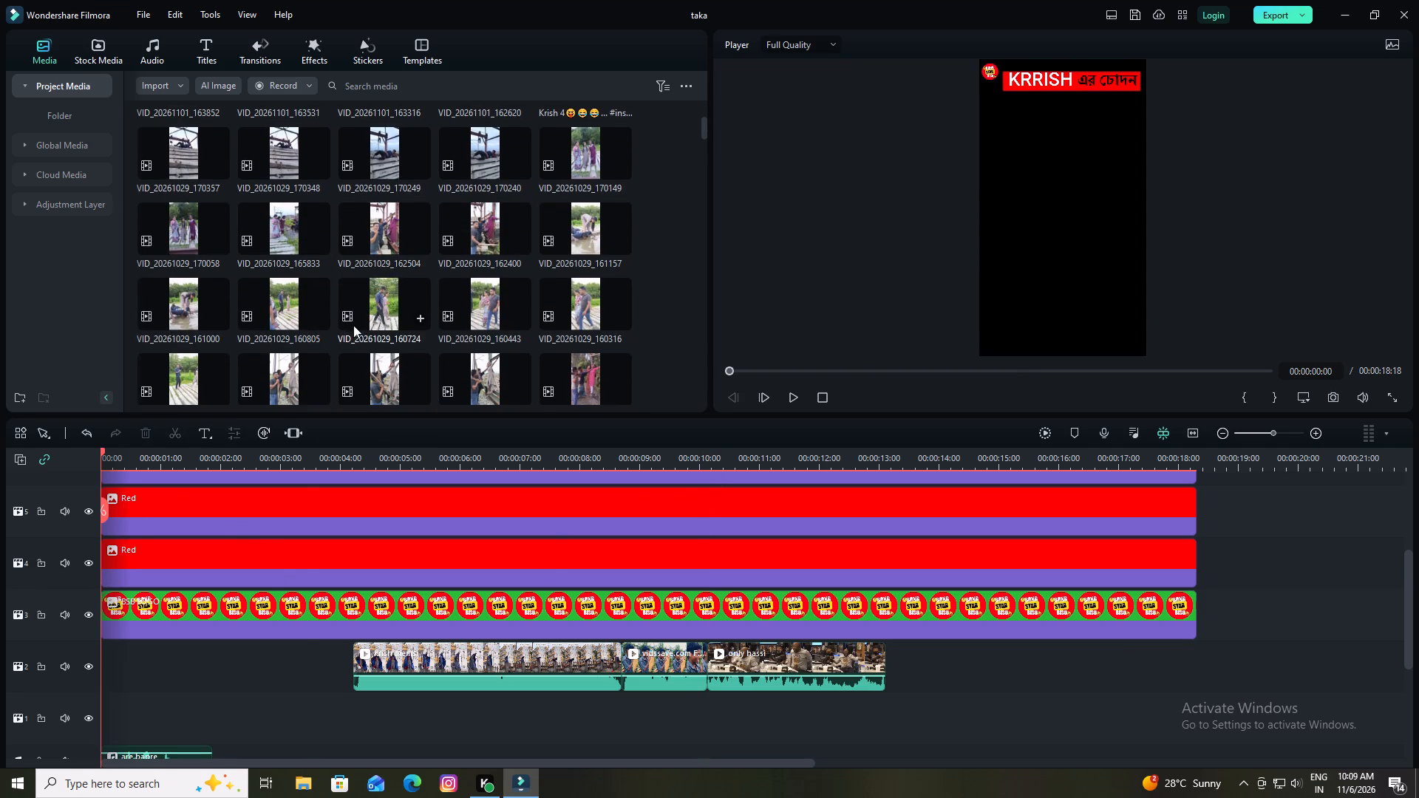
{"action": "left_click", "coordinate": [383, 217]}
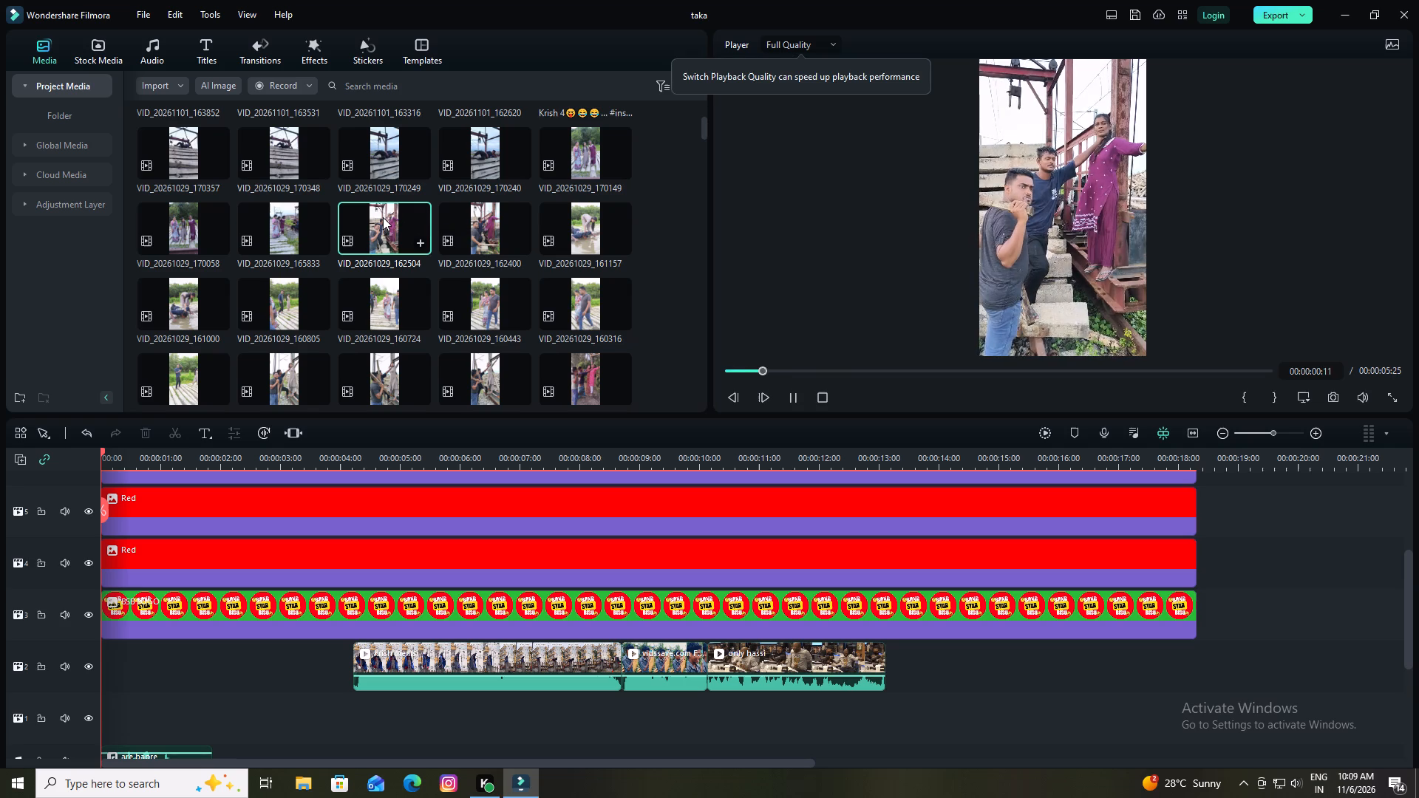
{"action": "left_click_drag", "start_coordinate": [382, 217], "coordinate": [95, 641]}
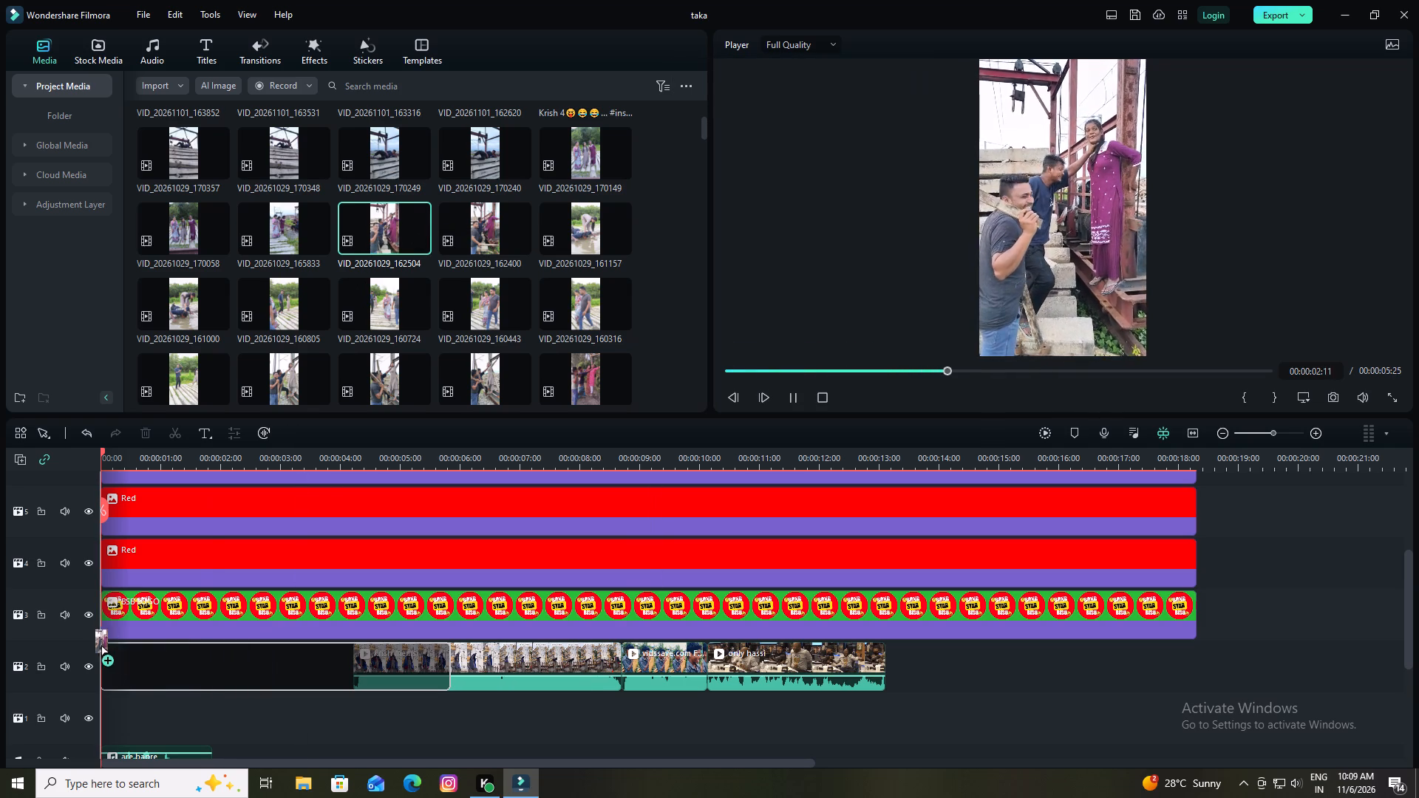
{"action": "left_click_drag", "start_coordinate": [95, 641], "coordinate": [92, 641]}
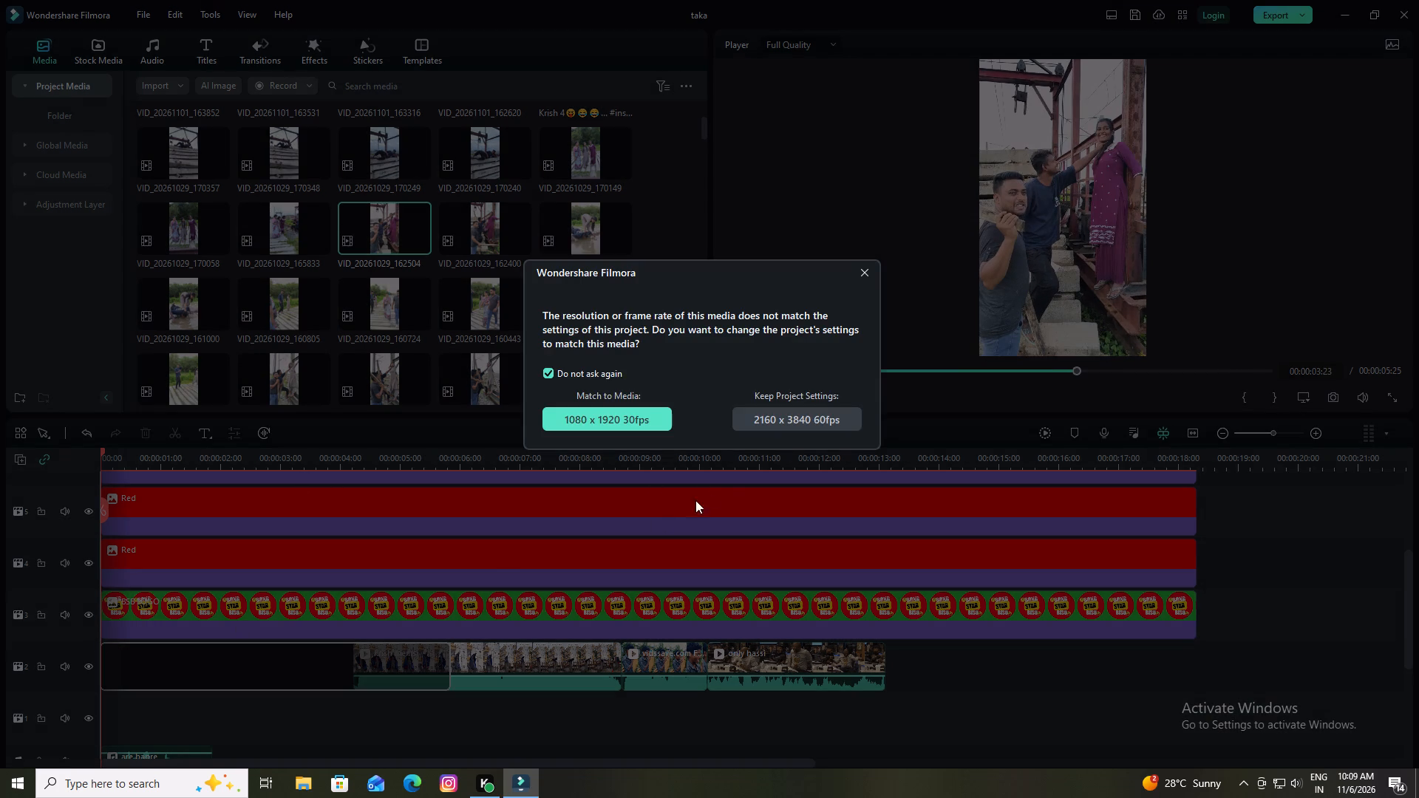
{"action": "left_click", "coordinate": [864, 273]}
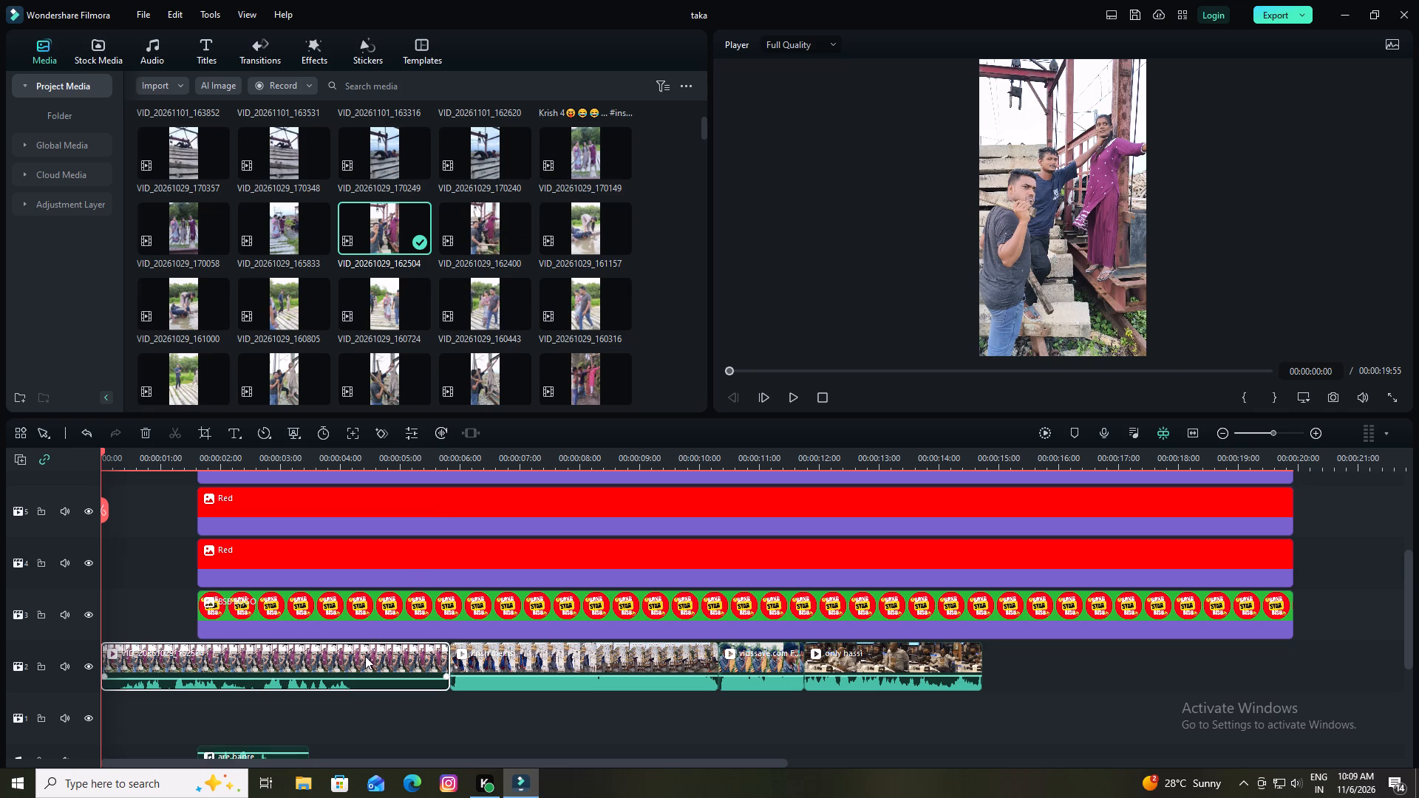
Move the VID_20261029_162504 clip between the vidssave.com clip and the final clip on the main video track.
{"action": "left_click_drag", "start_coordinate": [364, 656], "coordinate": [1047, 686]}
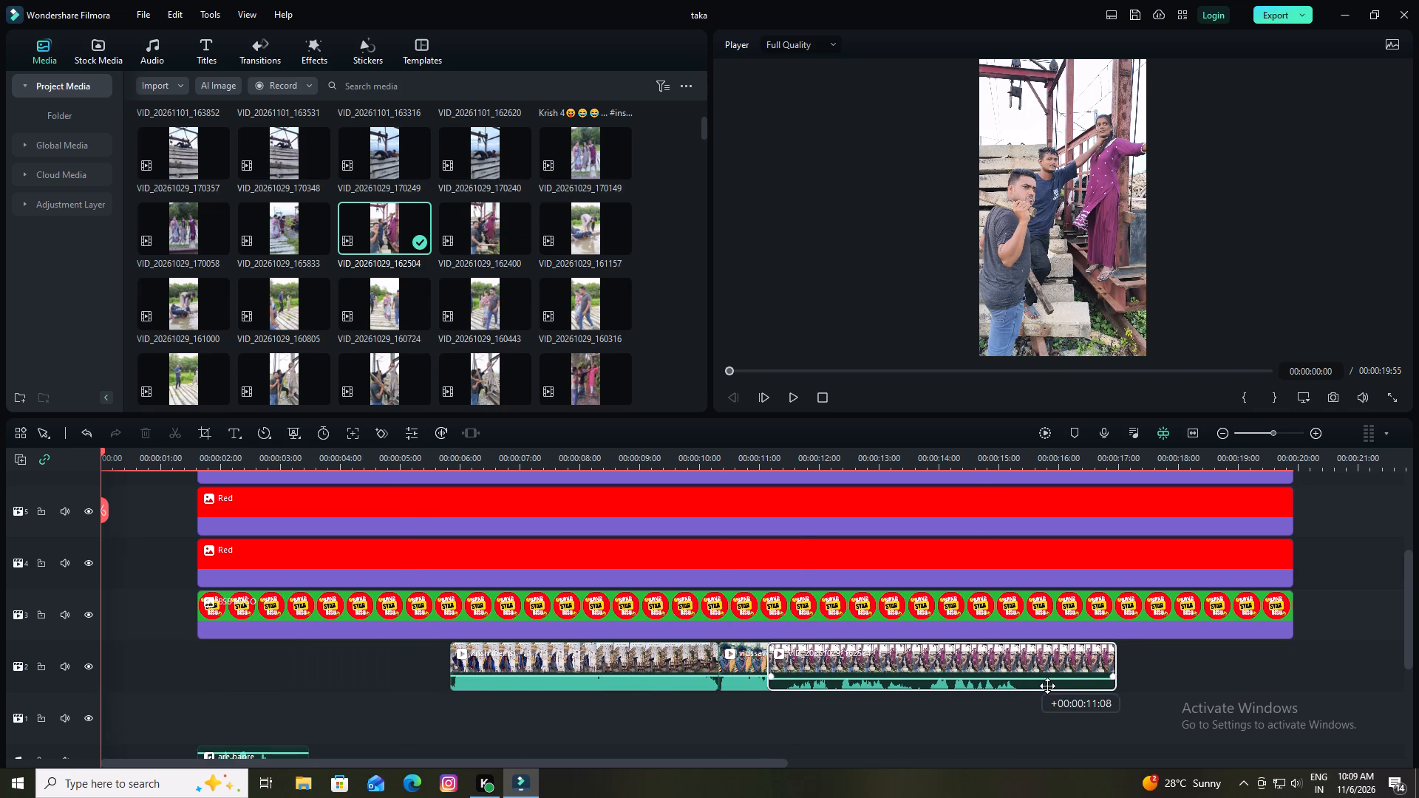
{"action": "left_click_drag", "start_coordinate": [1047, 686], "coordinate": [1066, 686]}
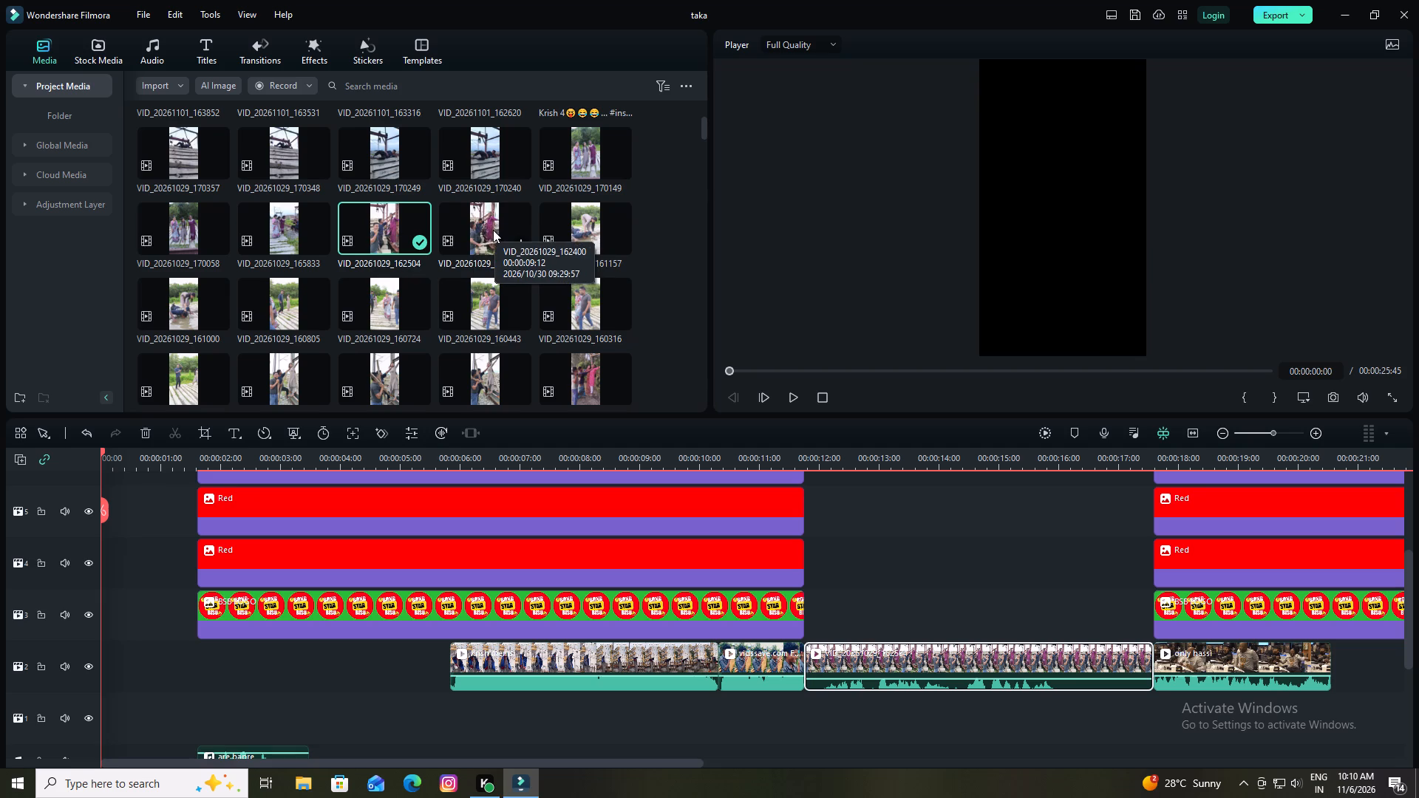
Insert VID_20261029_162400 from the project media at the start of the main video track.
{"action": "left_click_drag", "start_coordinate": [492, 229], "coordinate": [102, 649]}
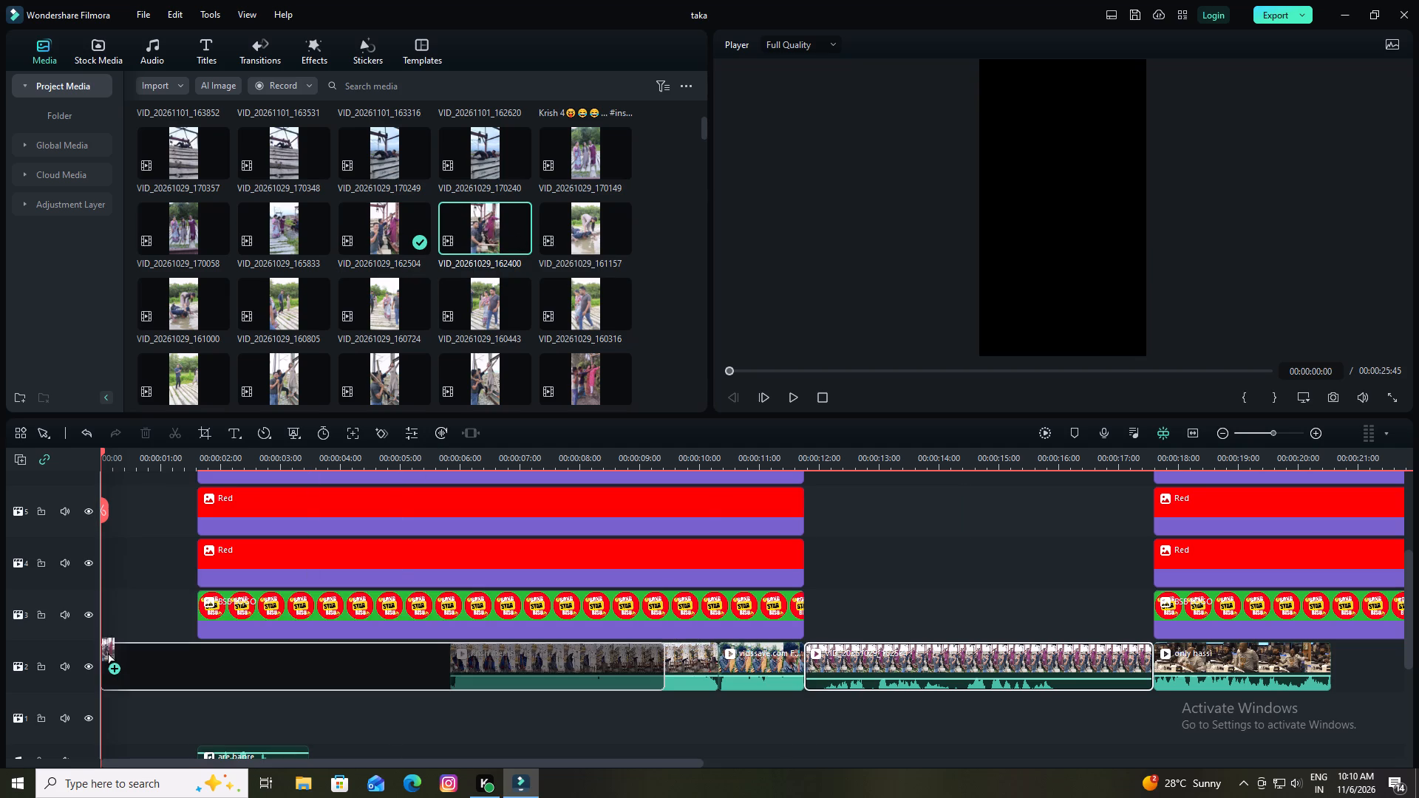
{"action": "left_click_drag", "start_coordinate": [102, 649], "coordinate": [99, 661]}
{"action": "left_click", "coordinate": [831, 416]}
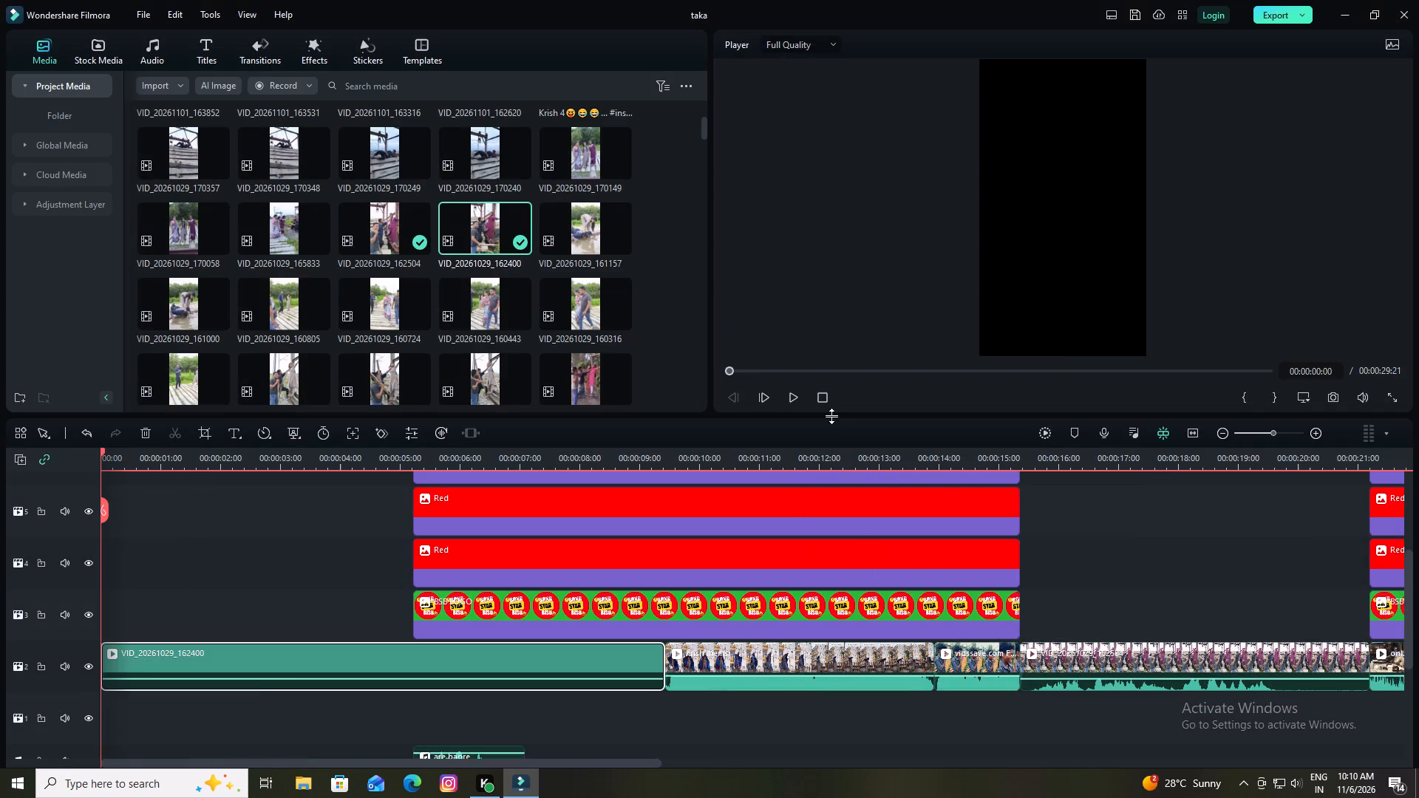
Raise the volume of the opening VID_20261029_162400 clip to 12 dB while previewing it.
{"action": "key", "text": "space"}
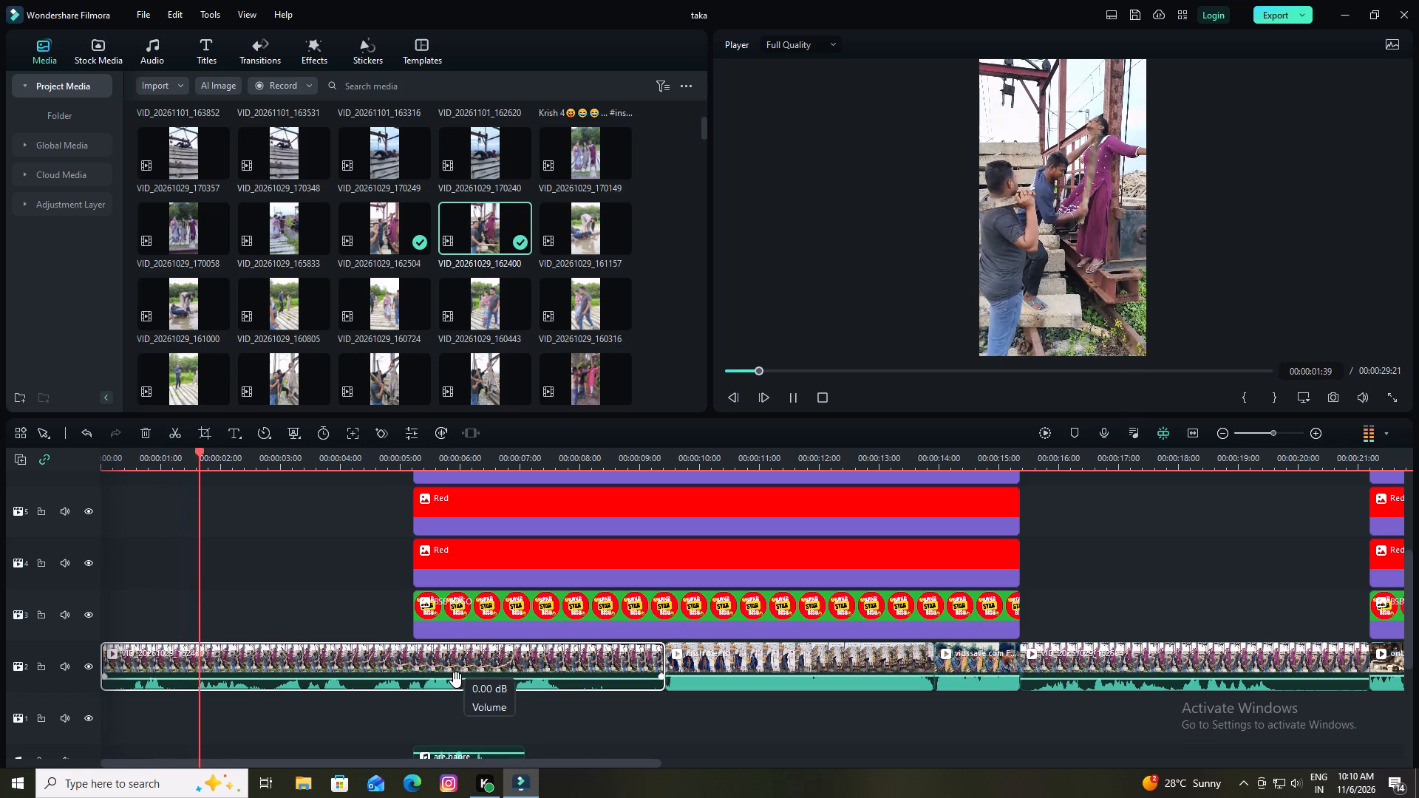
{"action": "left_click_drag", "start_coordinate": [456, 679], "coordinate": [459, 656]}
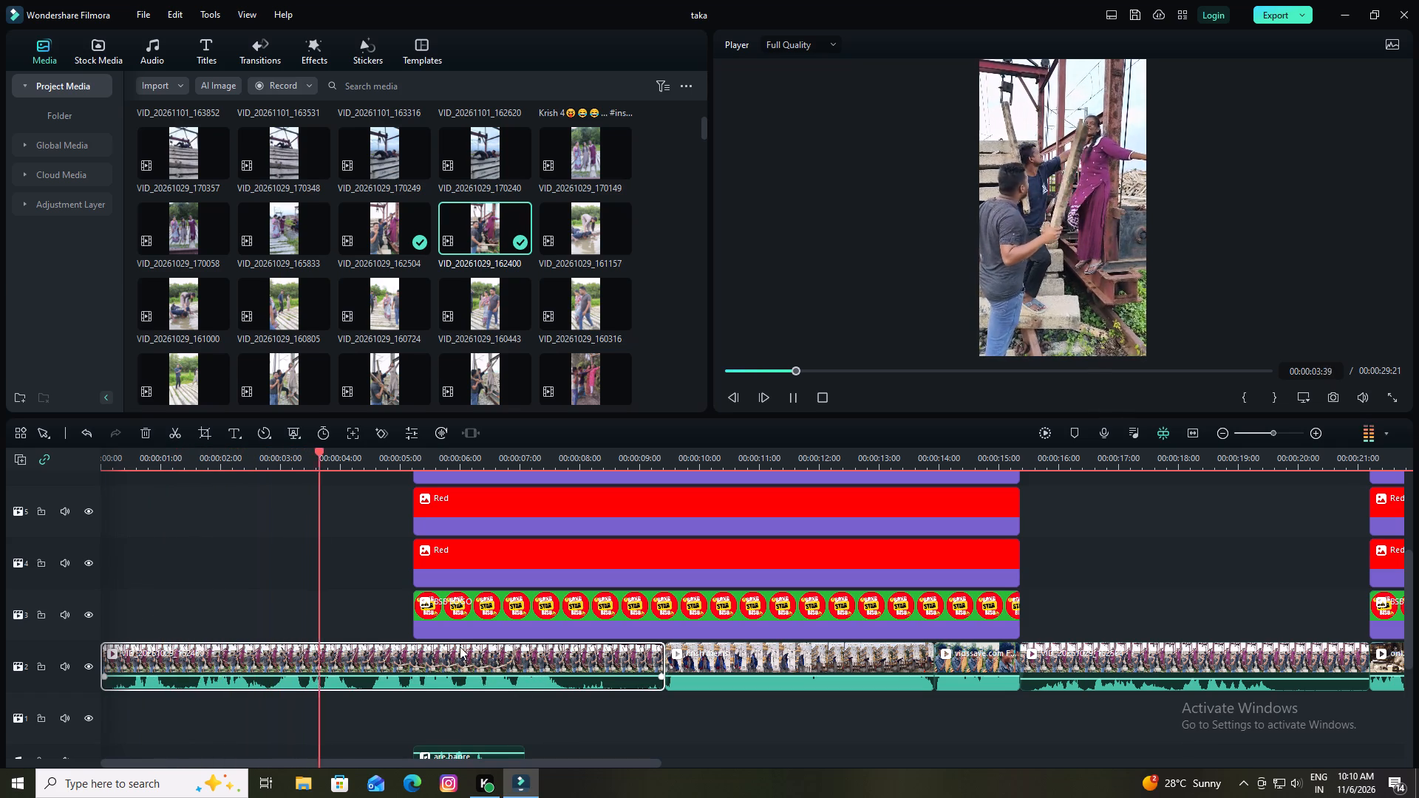
{"action": "key", "text": "space"}
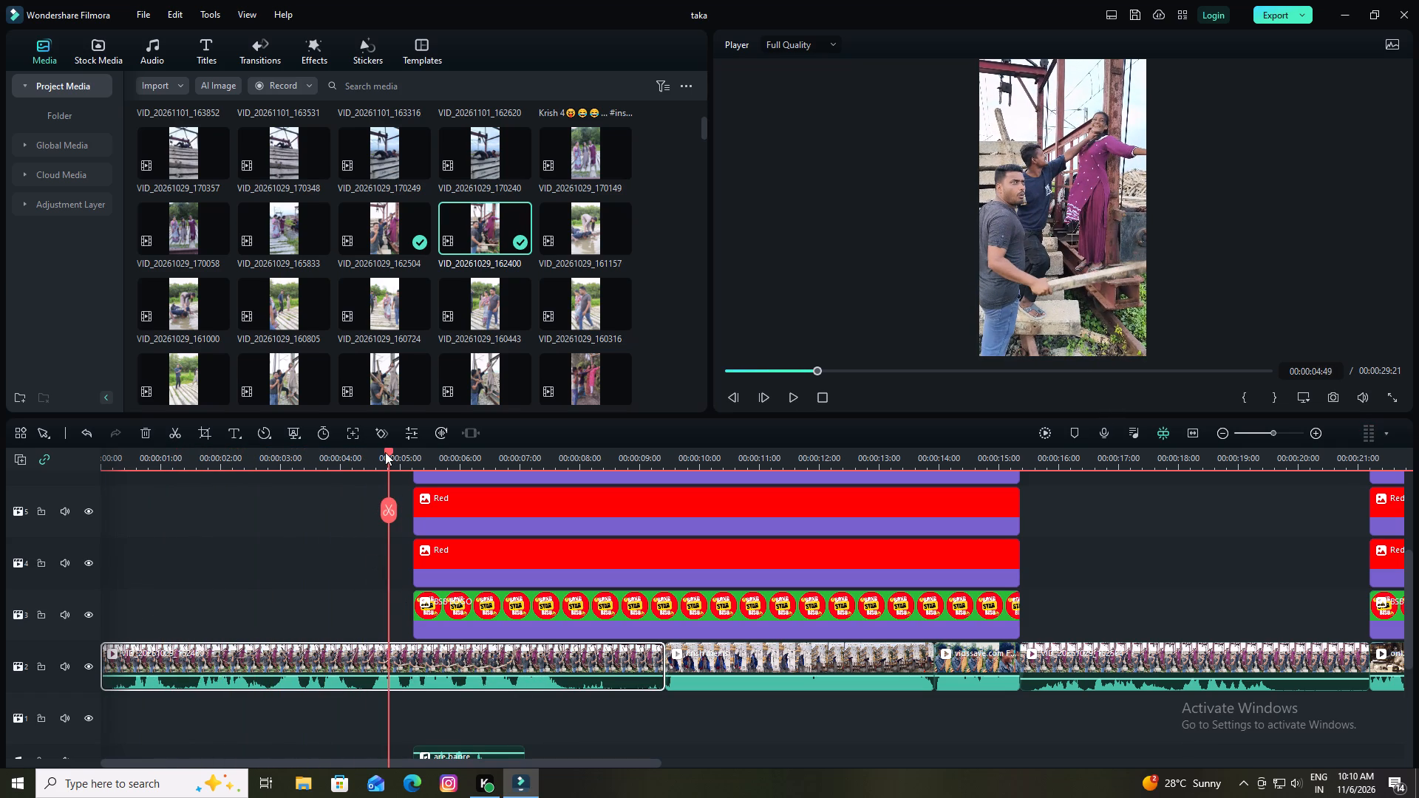
Split the opening VID_20261029_162400 clip at 00:00:01:17 and delete the part before the cut.
{"action": "left_click_drag", "start_coordinate": [385, 452], "coordinate": [142, 485]}
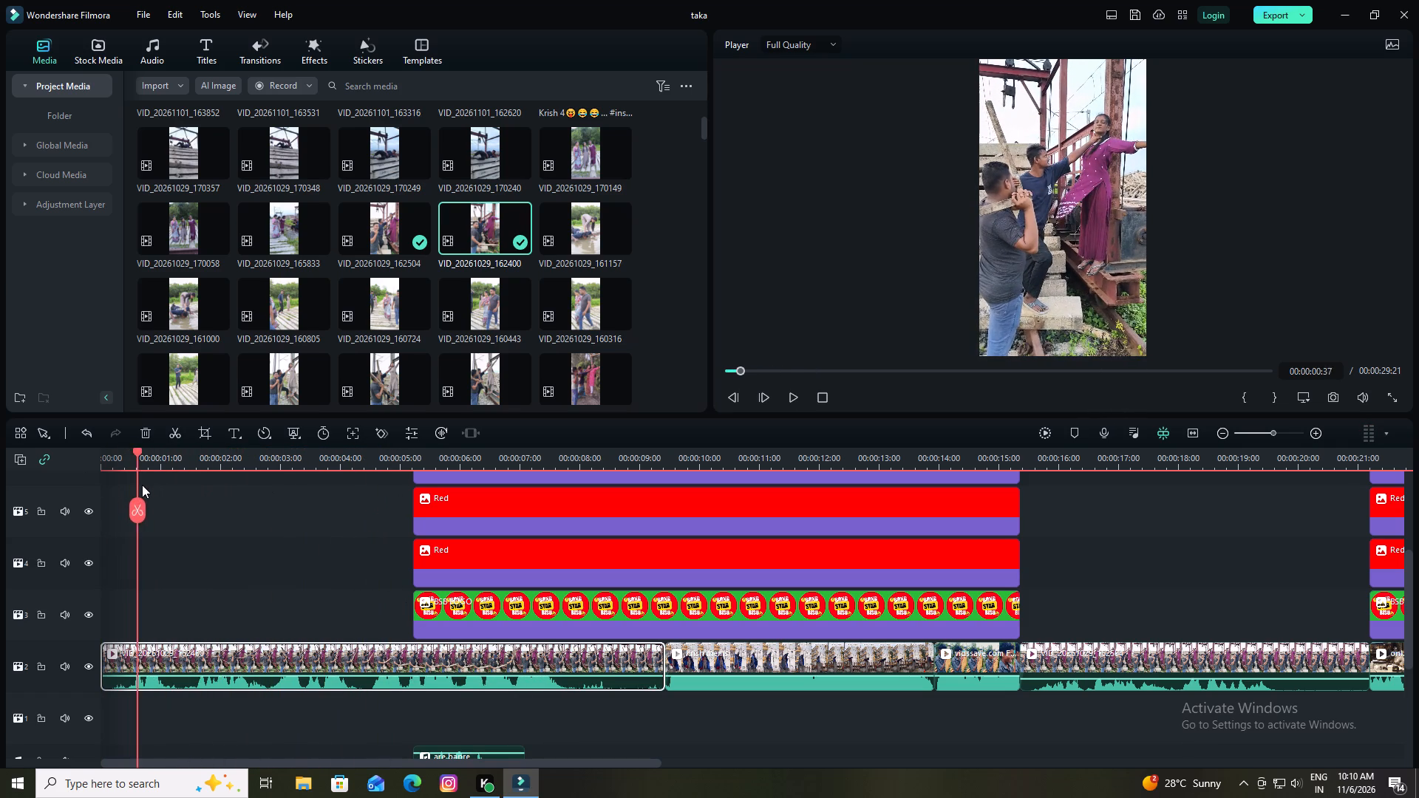
{"action": "left_click_drag", "start_coordinate": [142, 485], "coordinate": [81, 474]}
{"action": "key", "text": "space"}
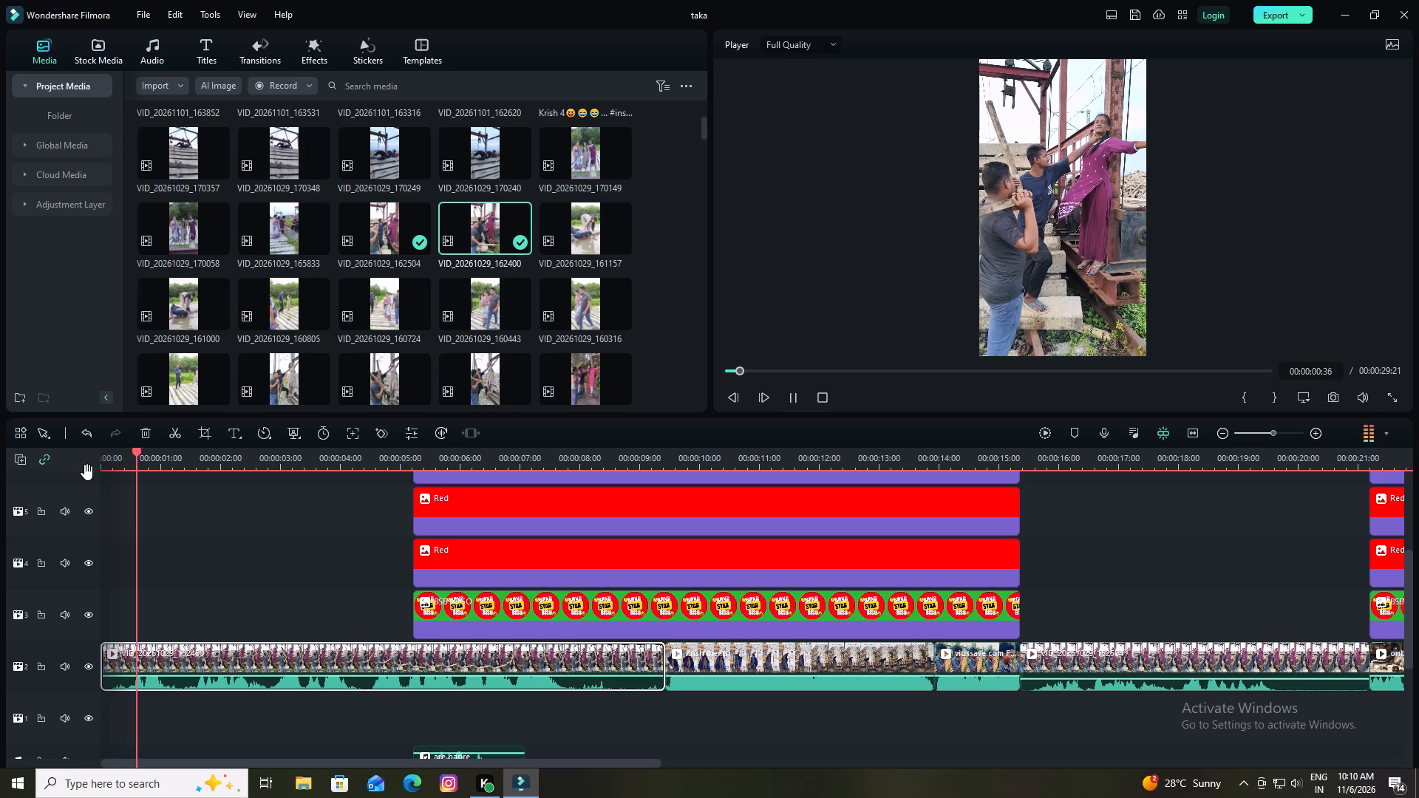
{"action": "key", "text": "space"}
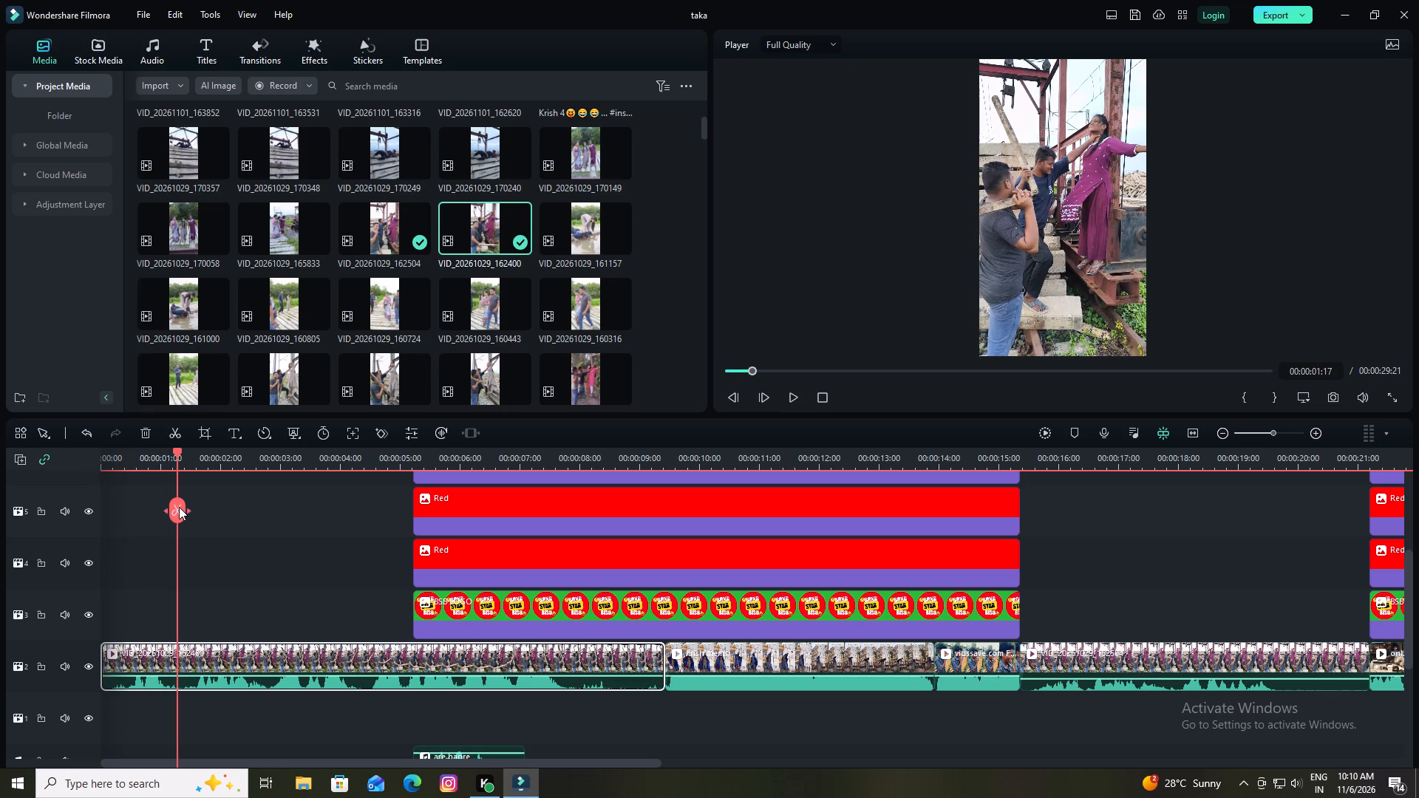
{"action": "left_click", "coordinate": [177, 507]}
{"action": "left_click", "coordinate": [144, 663]}
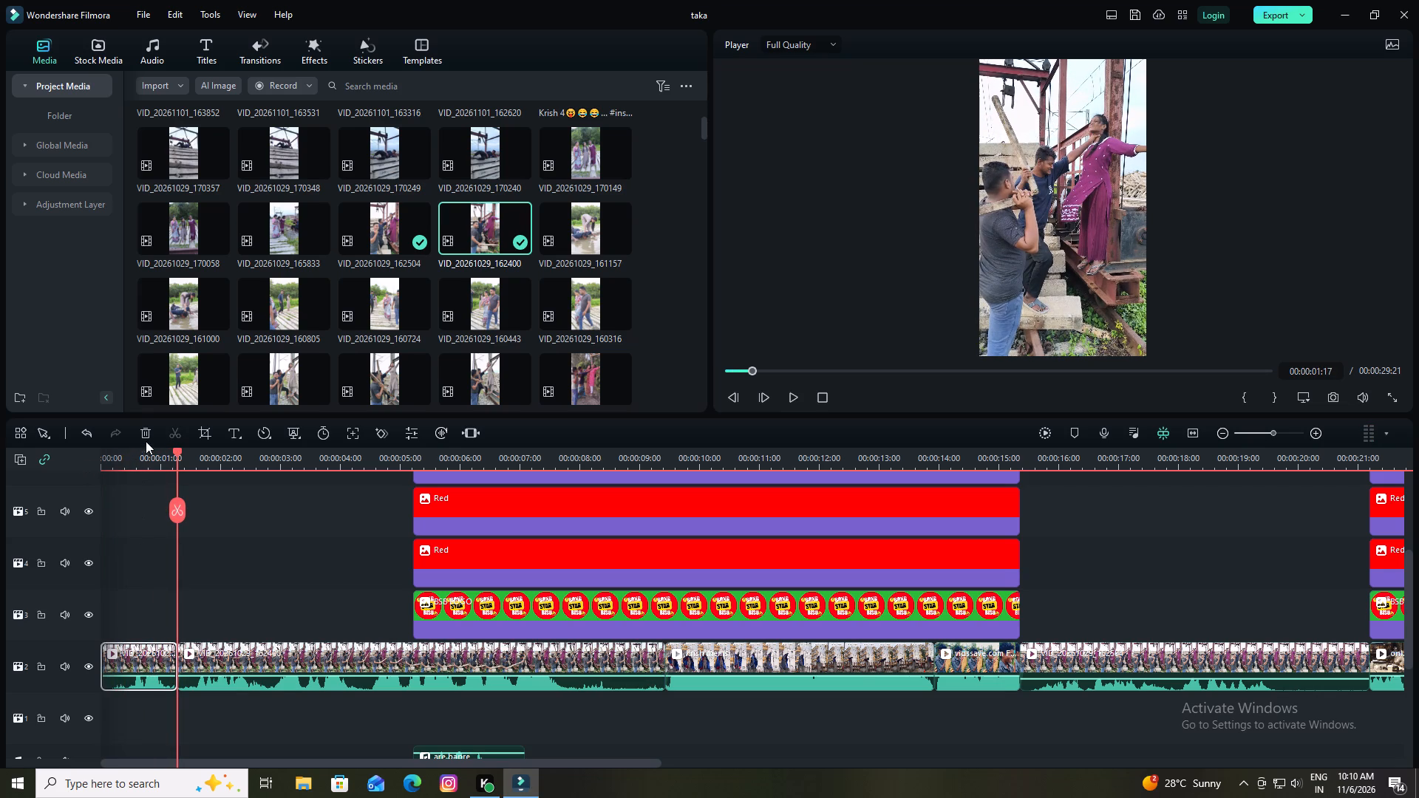
{"action": "left_click", "coordinate": [146, 437]}
Move the first logo segment, the four Red overlays and the KRRISH title above it to the start of the timeline.
{"action": "left_click_drag", "start_coordinate": [378, 604], "coordinate": [86, 591]}
{"action": "left_click_drag", "start_coordinate": [383, 561], "coordinate": [0, 559]}
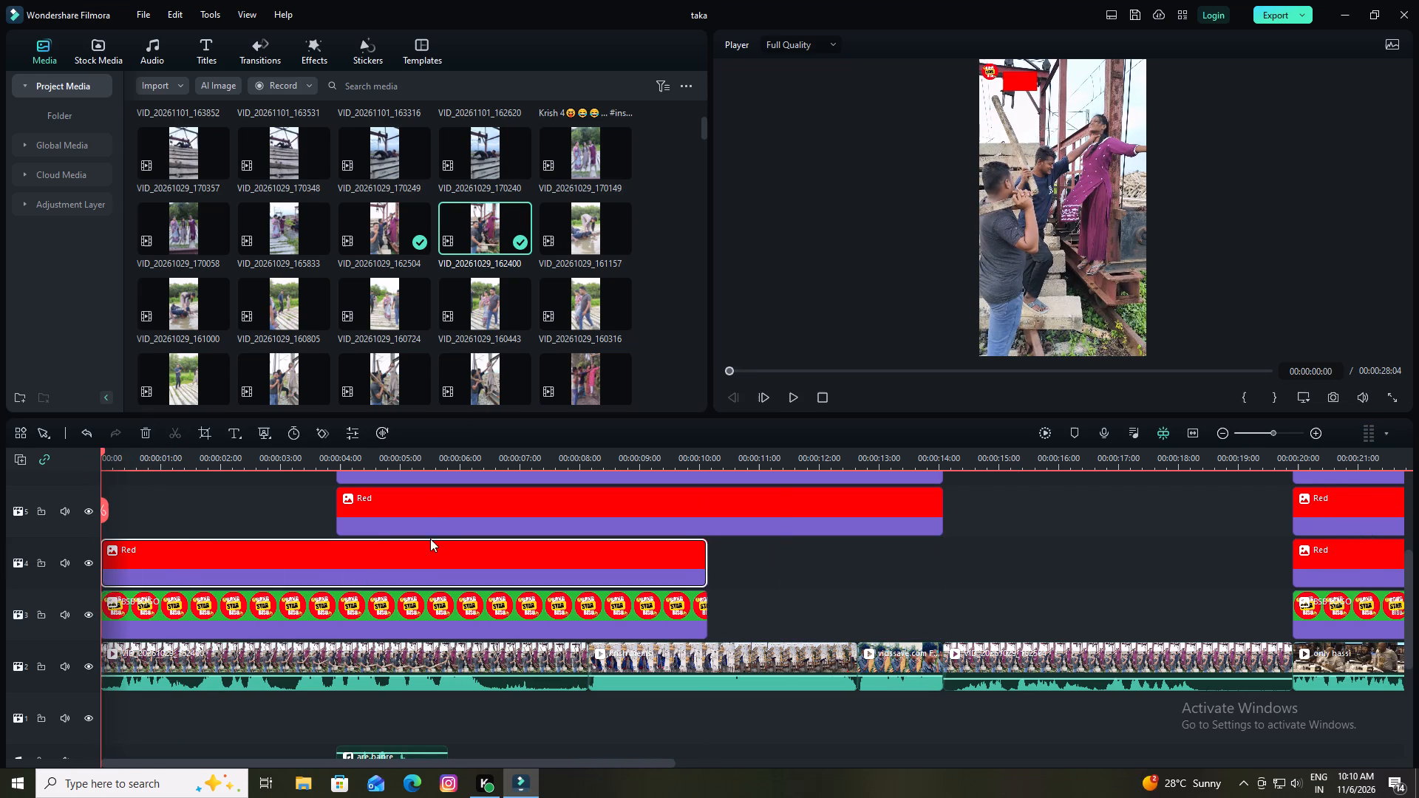
{"action": "left_click_drag", "start_coordinate": [423, 507], "coordinate": [0, 511]}
{"action": "scroll", "coordinate": [301, 603], "scroll_direction": "up", "scroll_amount": 2}
{"action": "left_click_drag", "start_coordinate": [408, 542], "coordinate": [407, 542]}
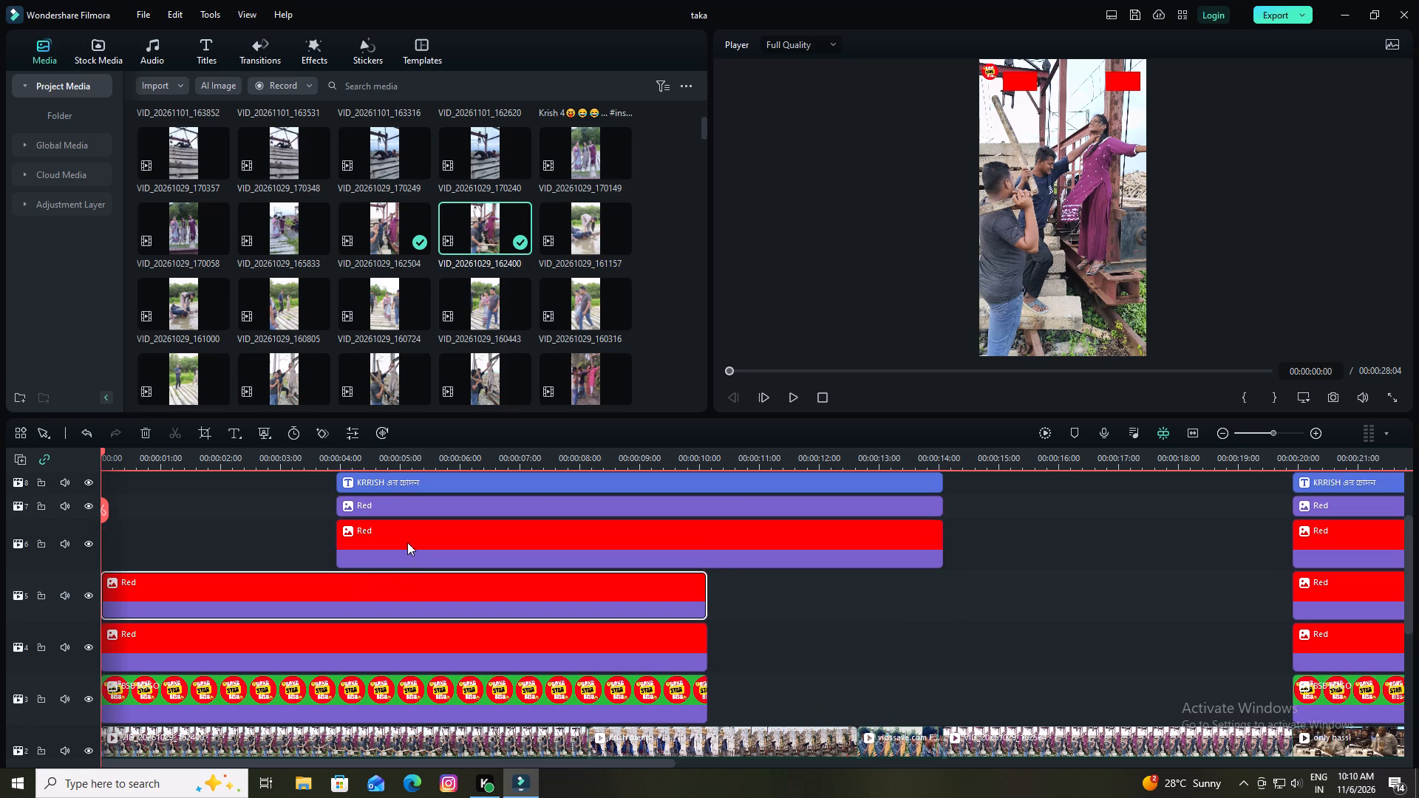
{"action": "left_click_drag", "start_coordinate": [407, 542], "coordinate": [0, 554]}
{"action": "left_click_drag", "start_coordinate": [398, 506], "coordinate": [10, 516]}
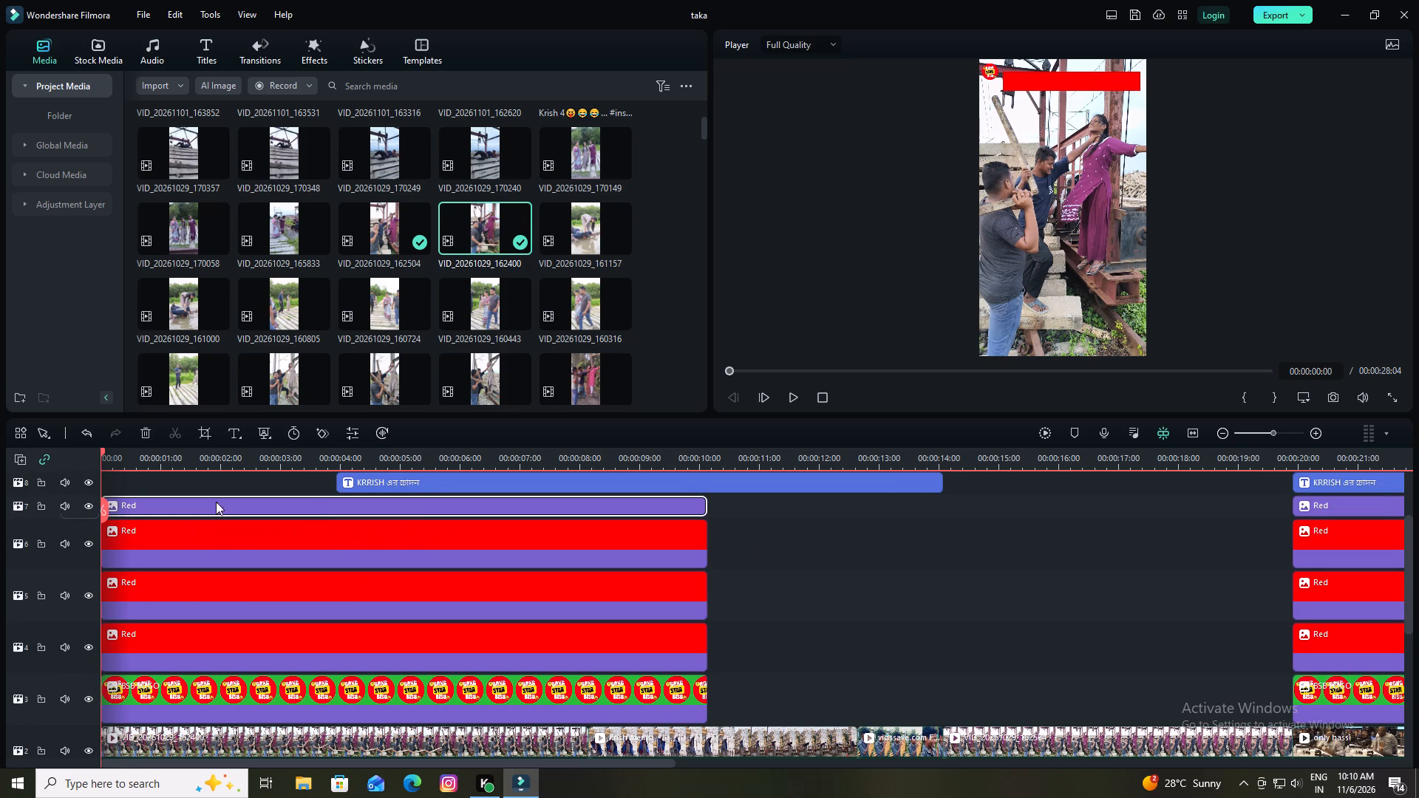
{"action": "left_click_drag", "start_coordinate": [431, 482], "coordinate": [101, 513]}
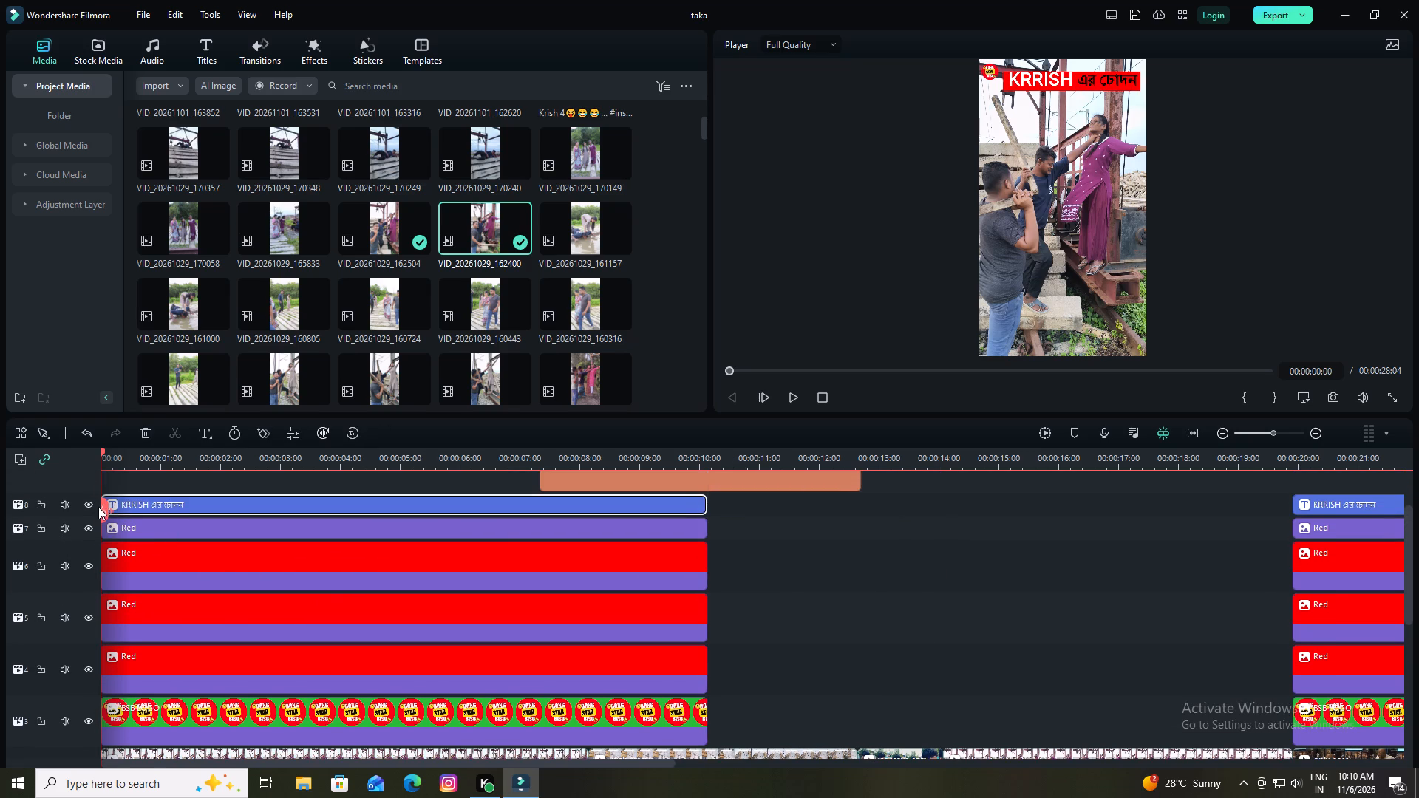
Preview the opening clip, split it at 00:00:06:47 and delete the part after the cut.
{"action": "scroll", "coordinate": [525, 627], "scroll_direction": "down", "scroll_amount": 2}
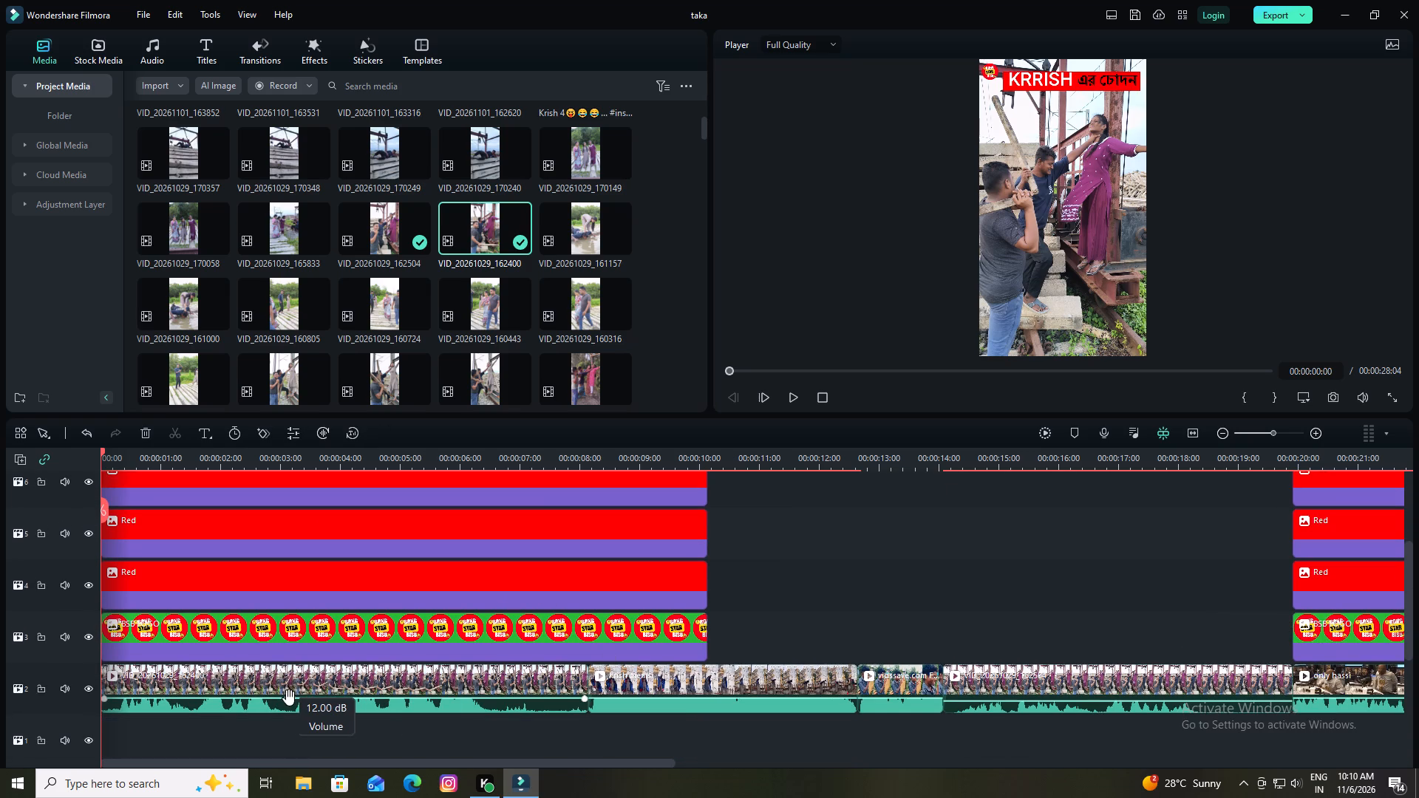
{"action": "left_click_drag", "start_coordinate": [292, 697], "coordinate": [314, 658]}
{"action": "key", "text": "space"}
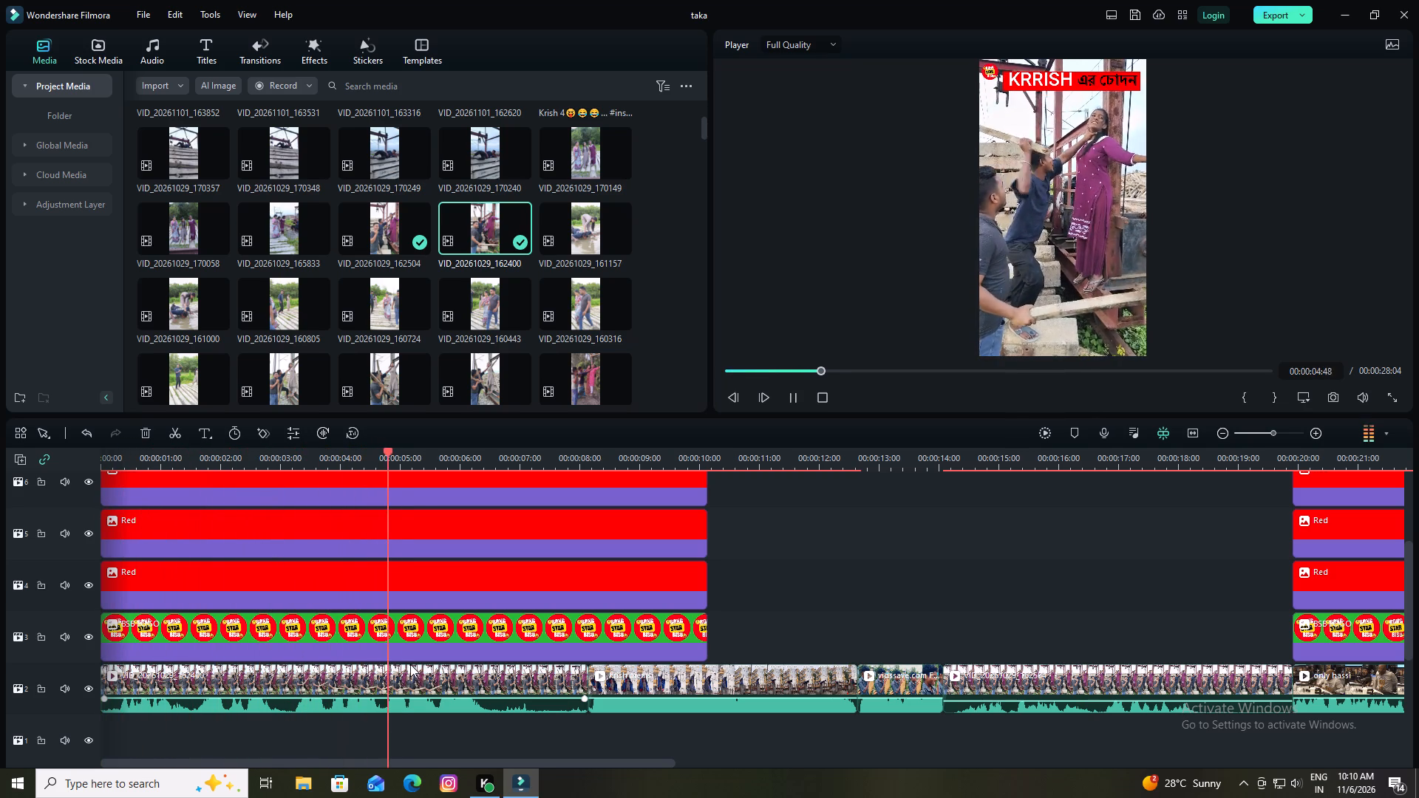
{"action": "key", "text": "space"}
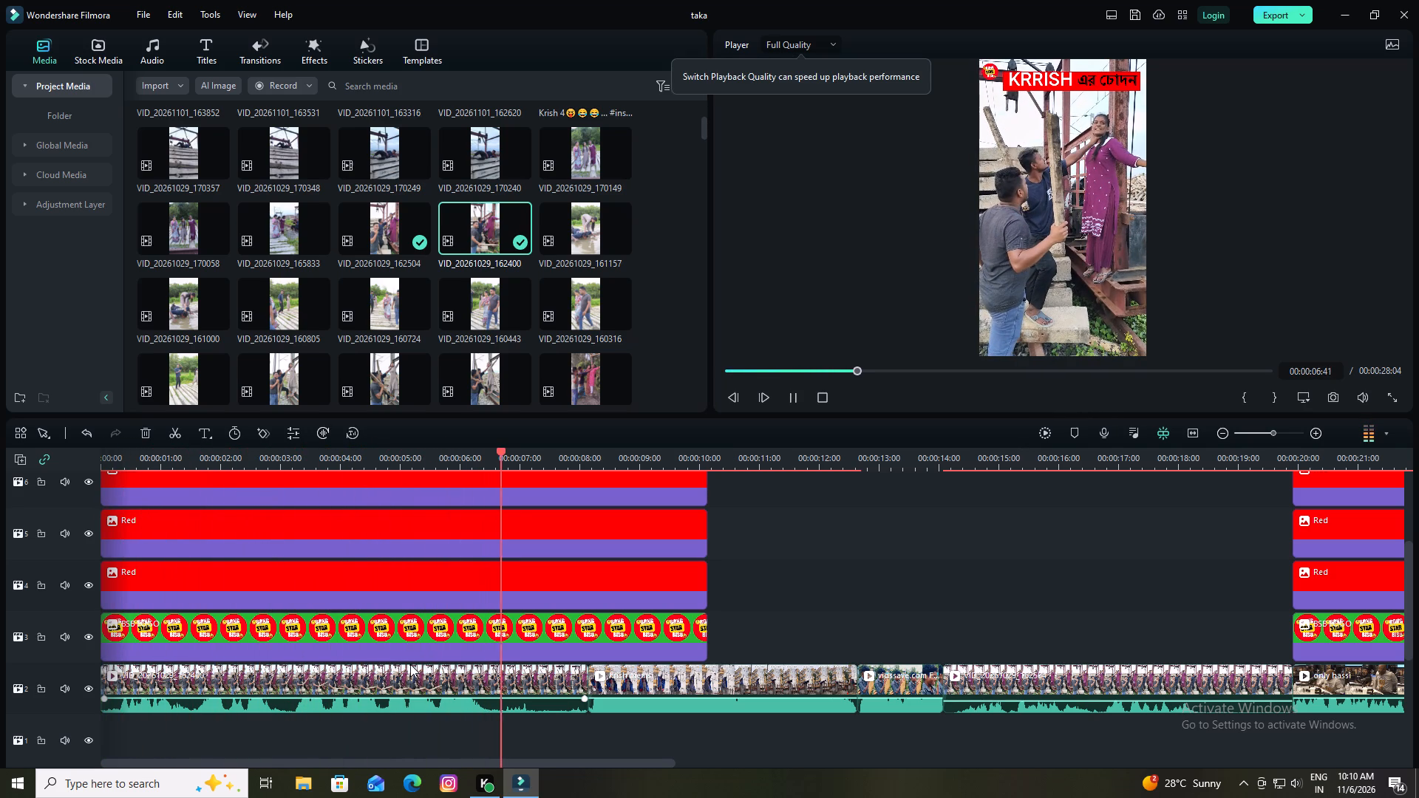
{"action": "key", "text": "space"}
{"action": "key", "text": "space"}
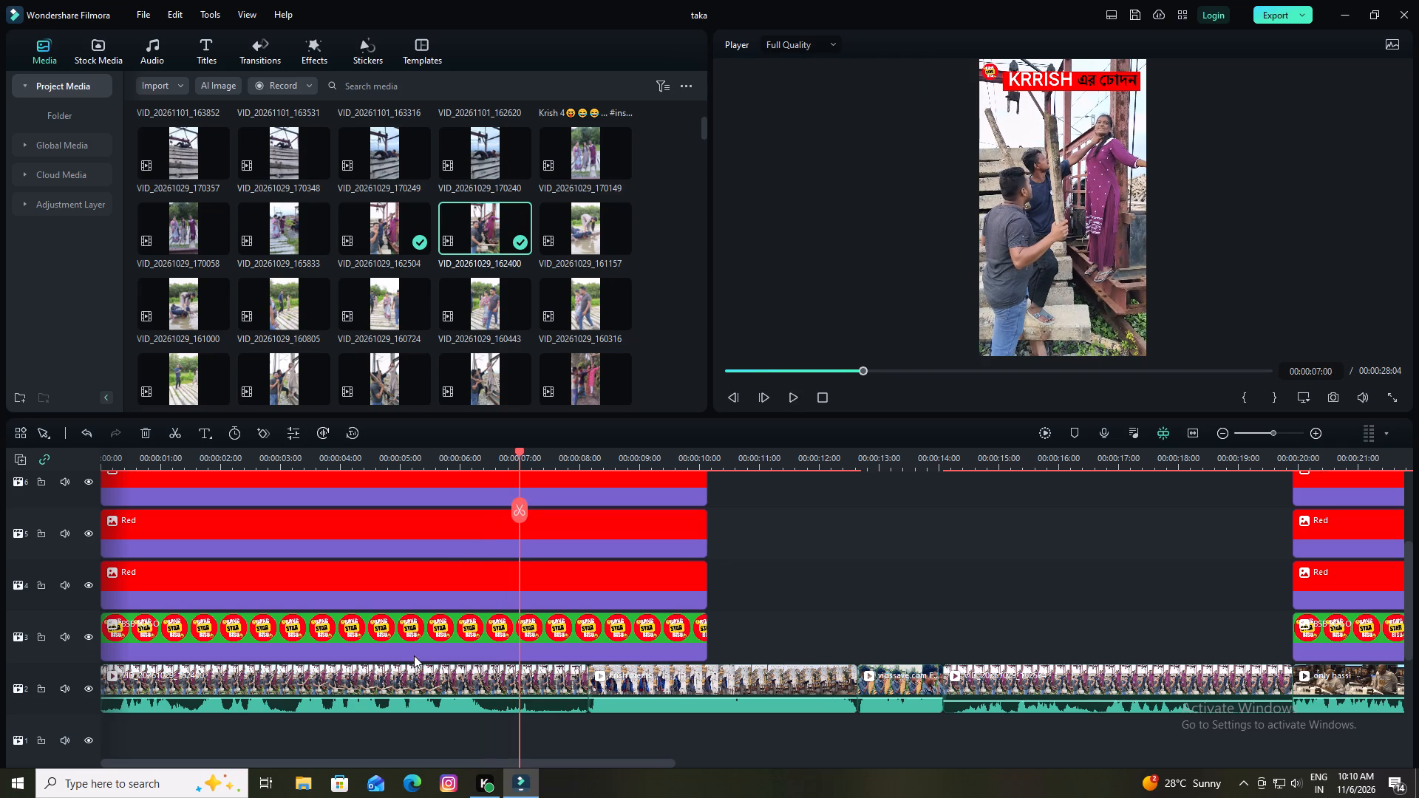
{"action": "left_click_drag", "start_coordinate": [522, 449], "coordinate": [507, 456]}
{"action": "left_click", "coordinate": [504, 510]}
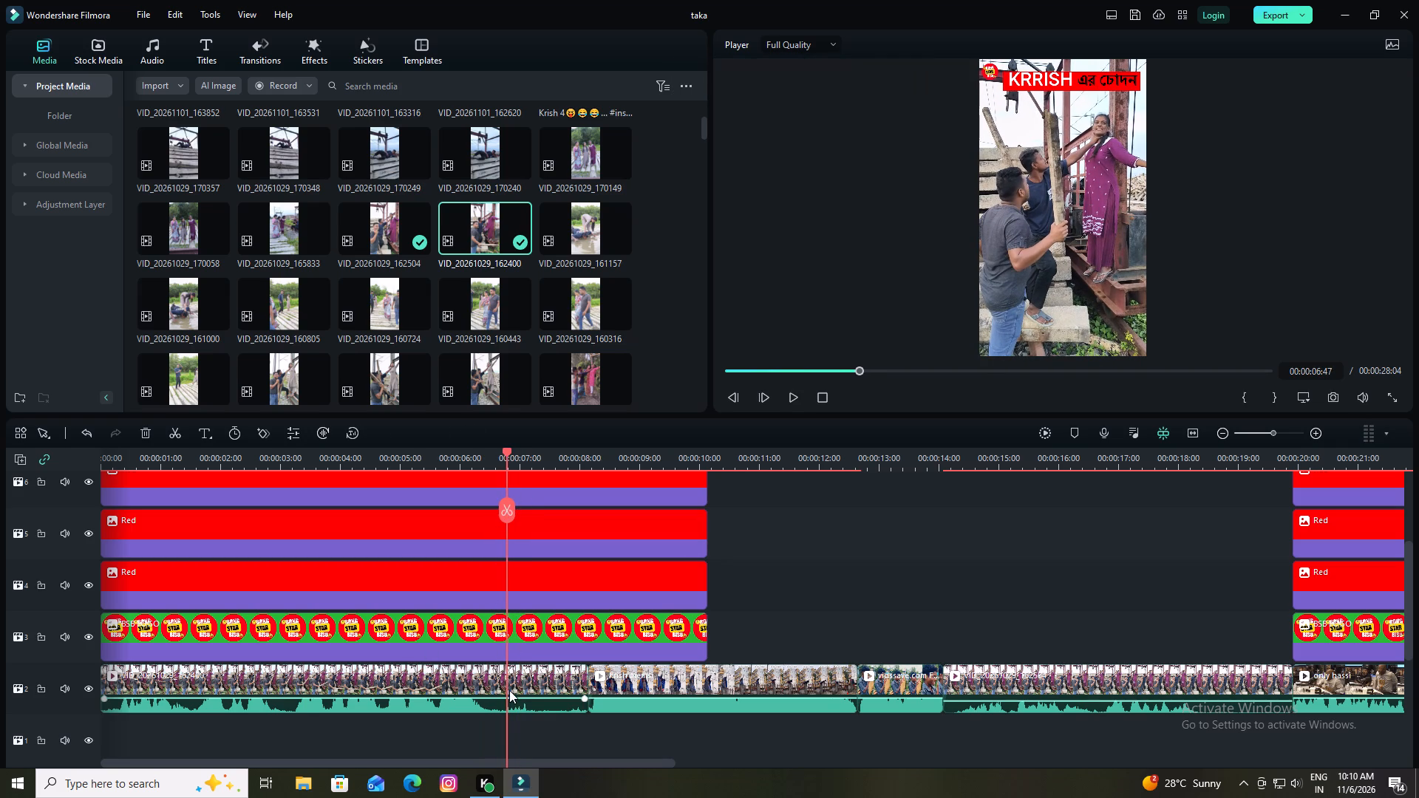
{"action": "left_click", "coordinate": [509, 690]}
{"action": "left_click", "coordinate": [507, 507]}
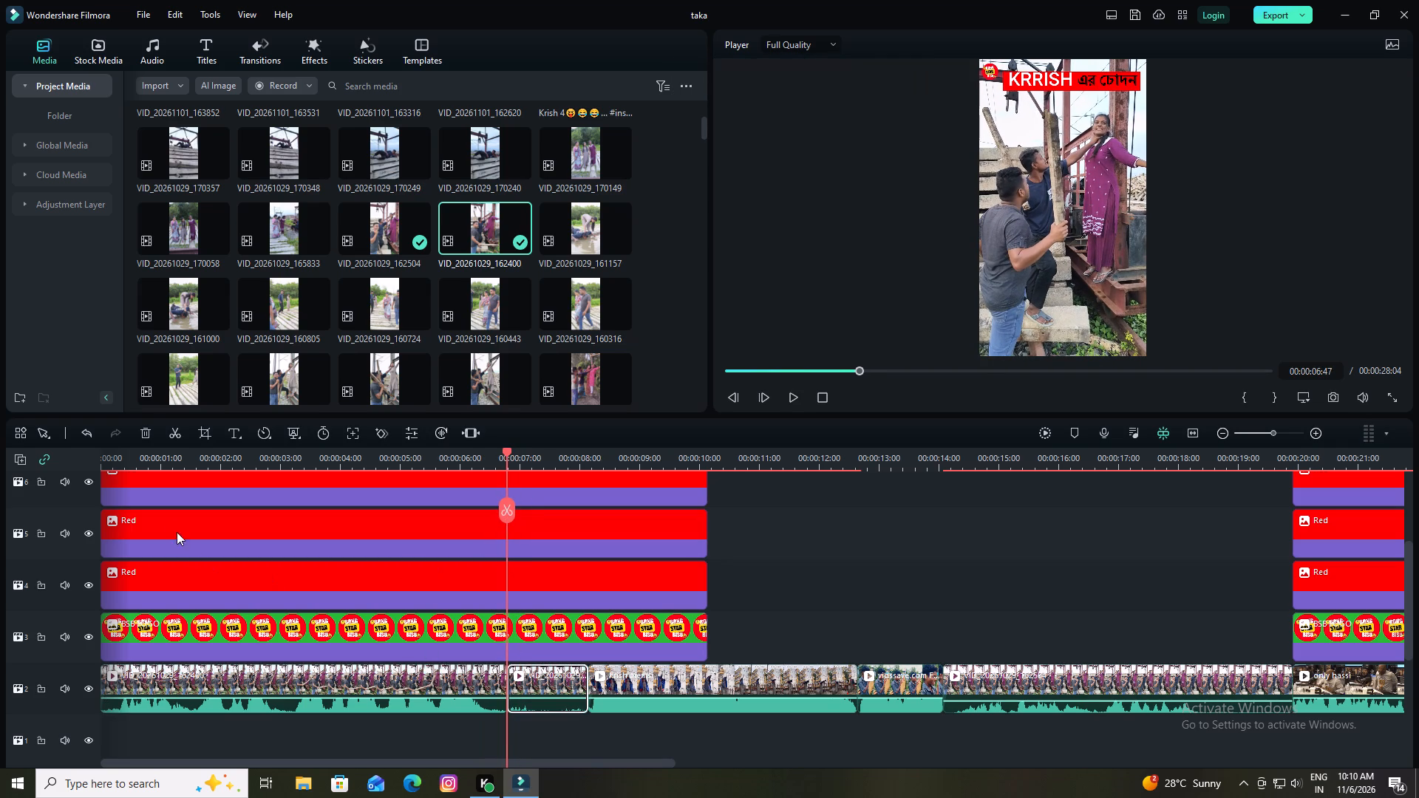
{"action": "left_click", "coordinate": [143, 424]}
Play back the opening of the edited timeline through the join into the Krish statue clip.
{"action": "scroll", "coordinate": [525, 557], "scroll_direction": "down", "scroll_amount": 2}
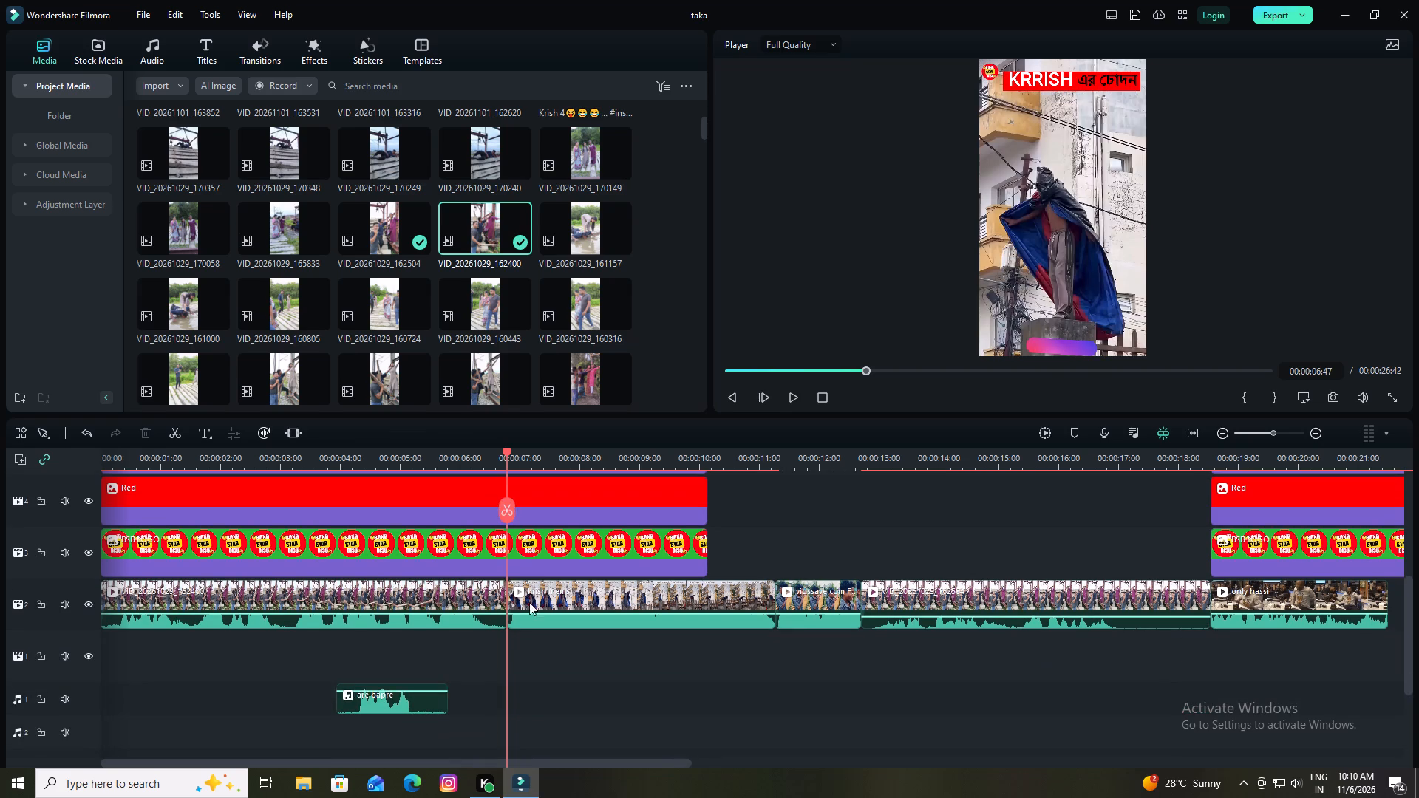
{"action": "left_click_drag", "start_coordinate": [506, 451], "coordinate": [148, 513]}
{"action": "key", "text": "space"}
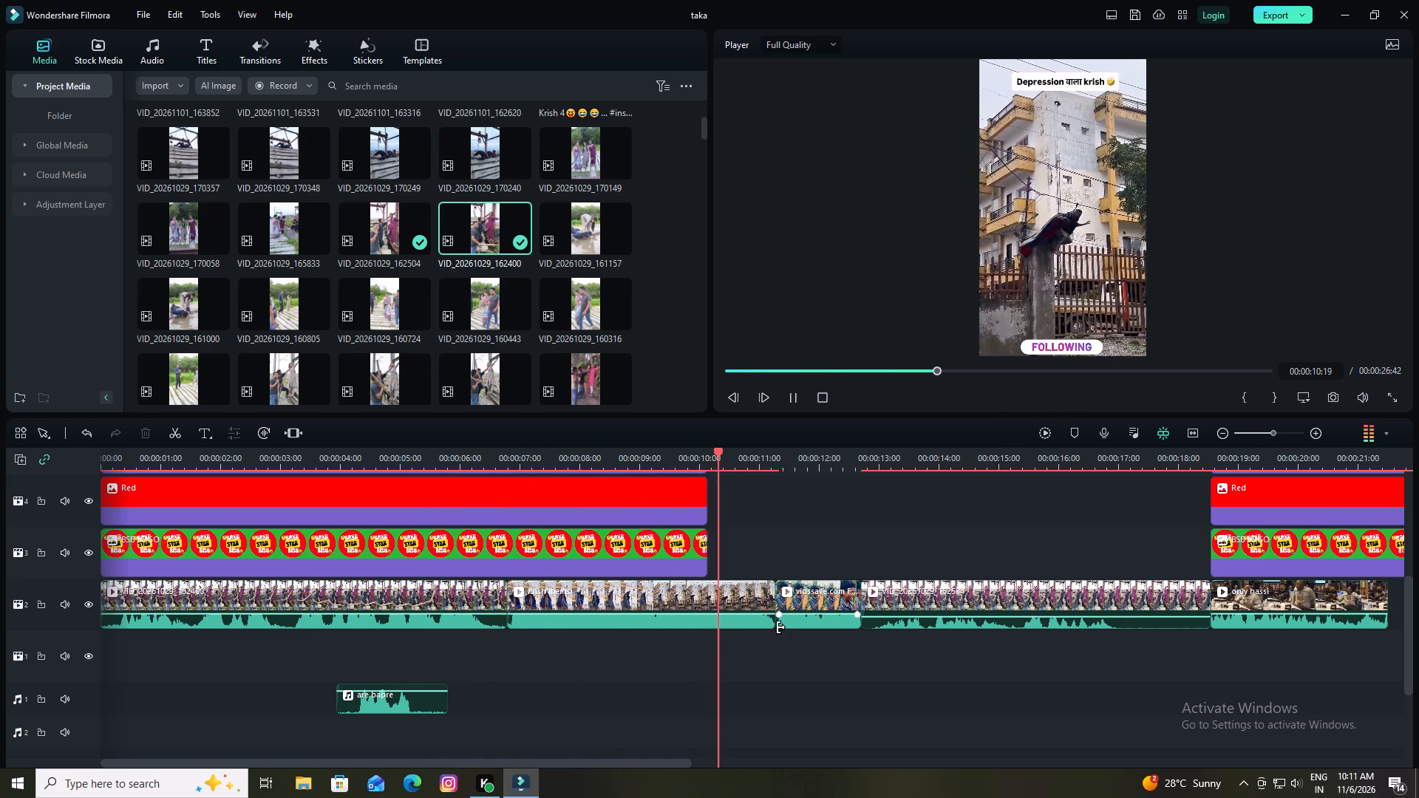
{"action": "key", "text": "space"}
{"action": "left_click_drag", "start_coordinate": [733, 452], "coordinate": [493, 499]}
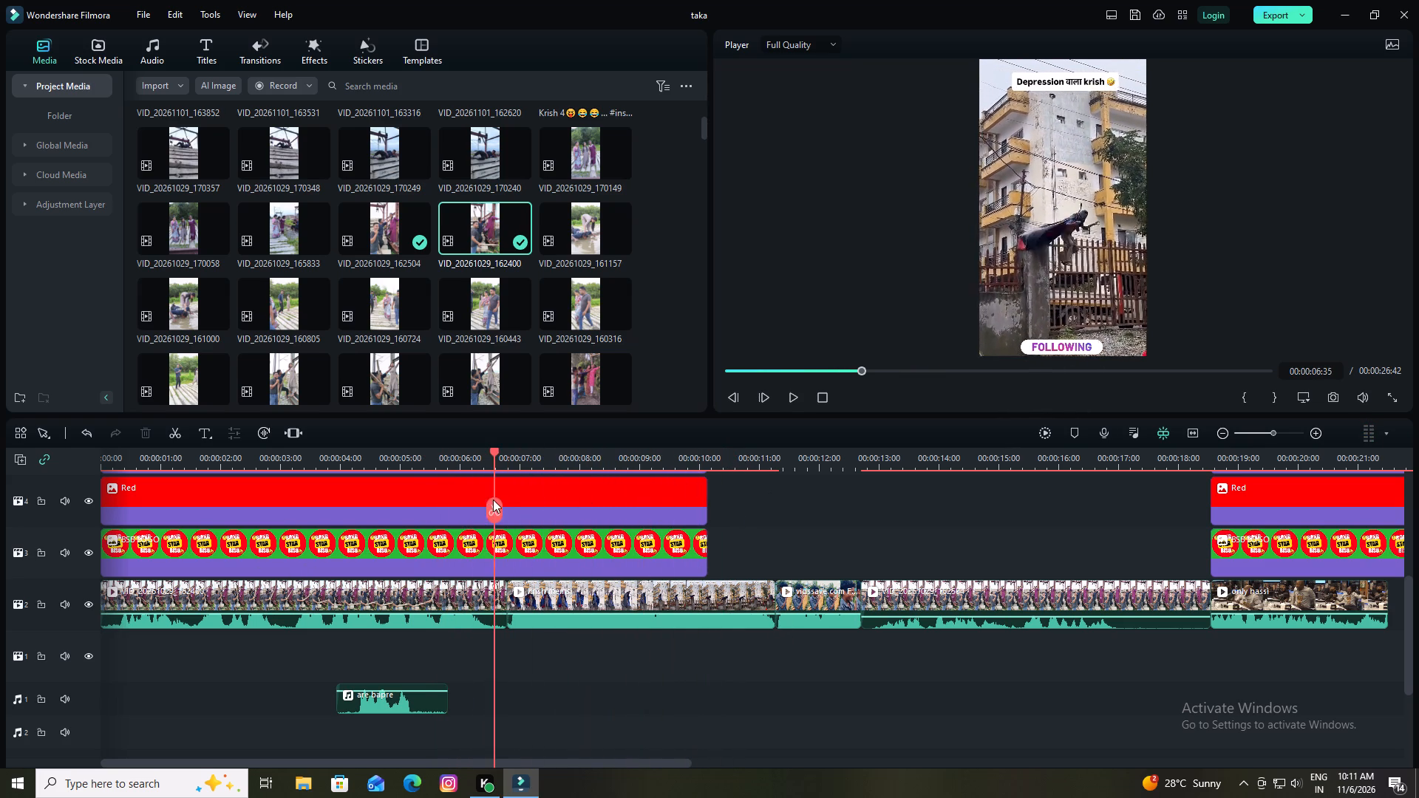
Play through to the fourth main-track clip, split it at 00:00:13:50 and delete the part before the cut.
{"action": "left_click_drag", "start_coordinate": [493, 499], "coordinate": [490, 499]}
{"action": "key", "text": "space"}
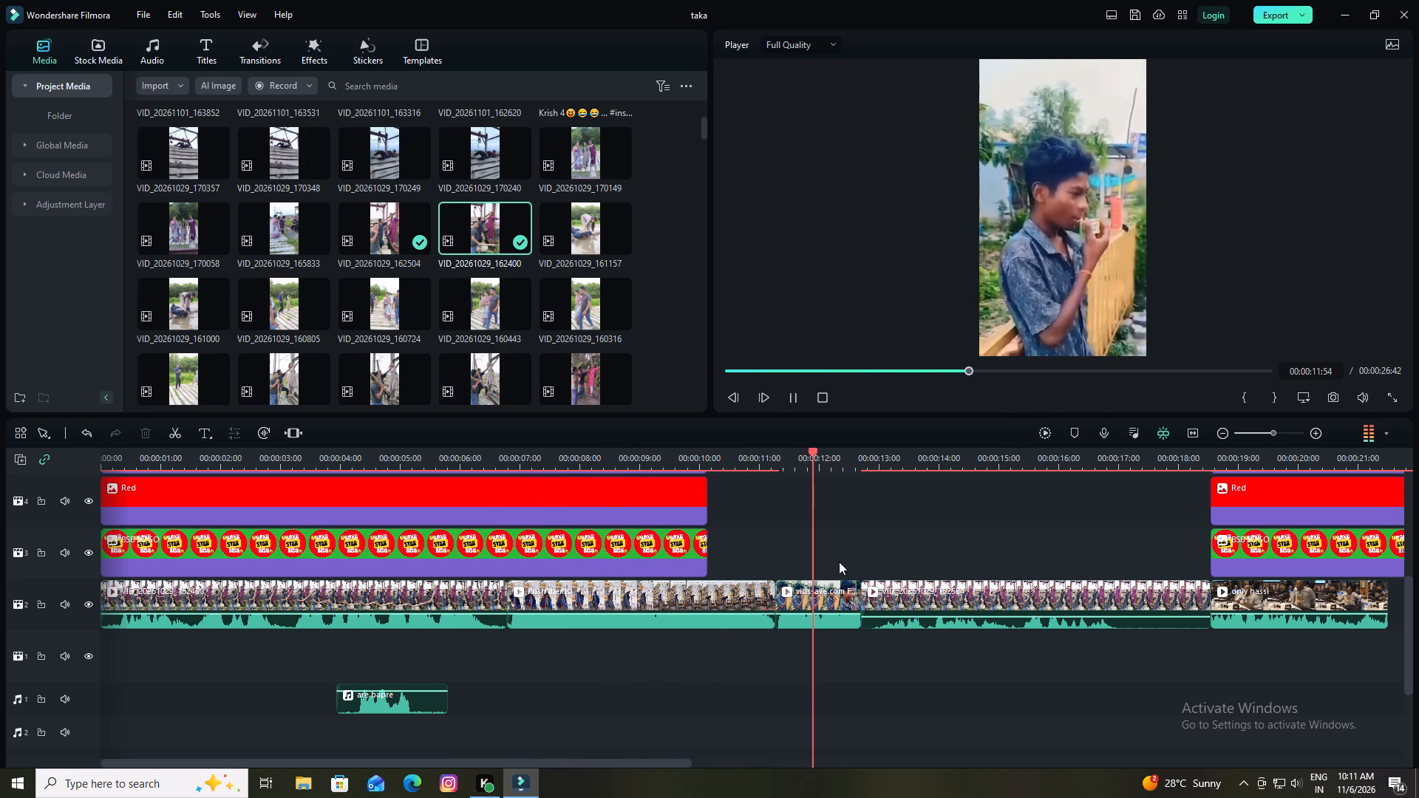
{"action": "key", "text": "space"}
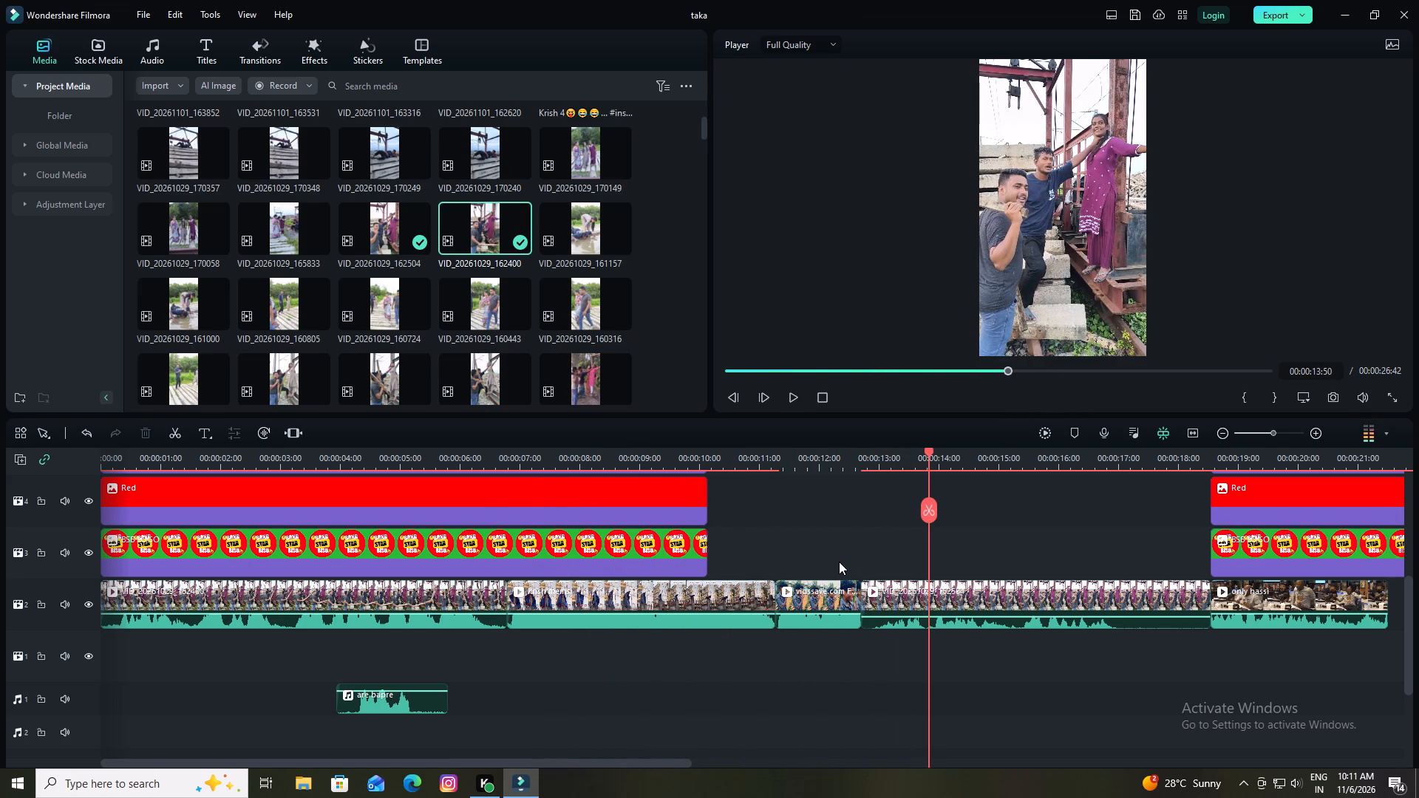
{"action": "left_click", "coordinate": [930, 511]}
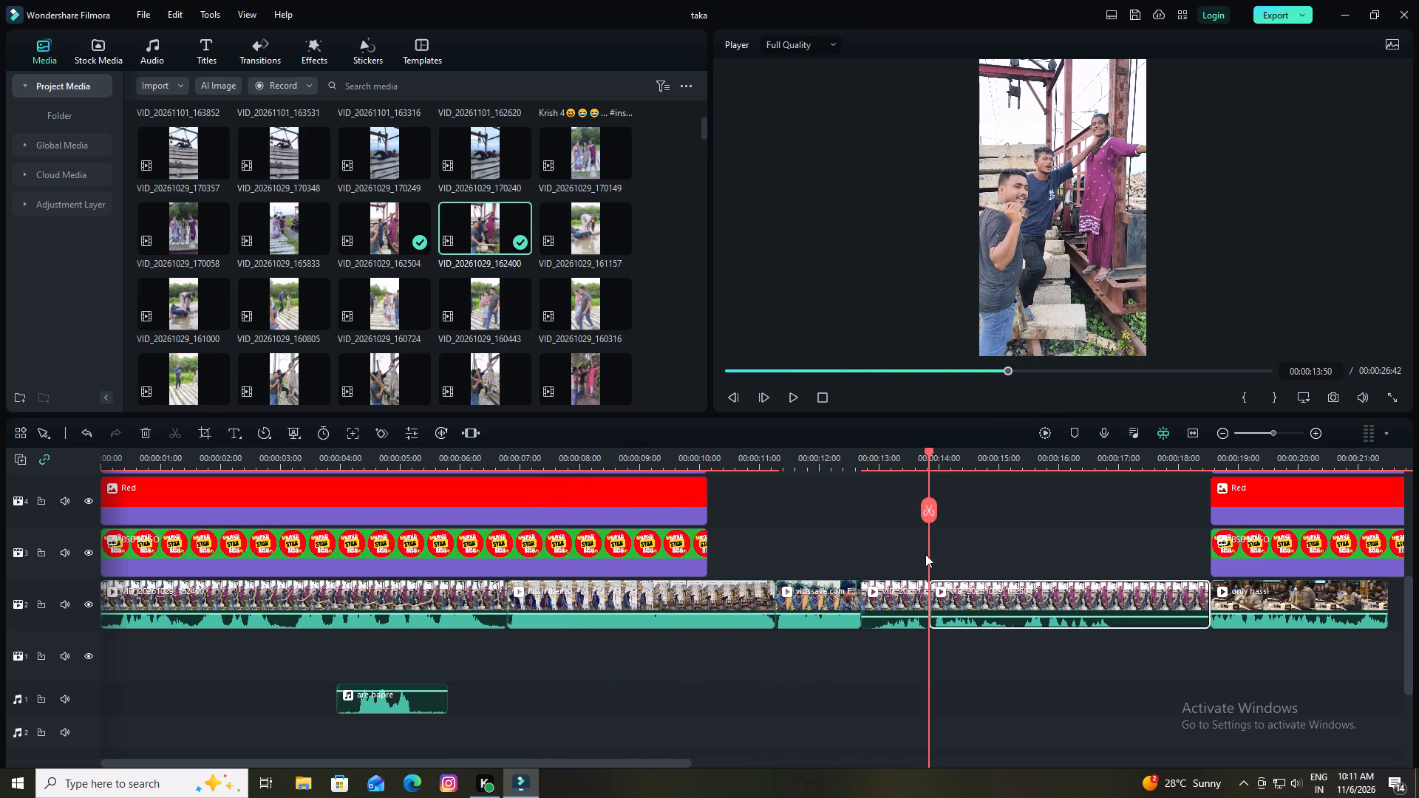
{"action": "left_click", "coordinate": [906, 593]}
{"action": "left_click", "coordinate": [145, 430]}
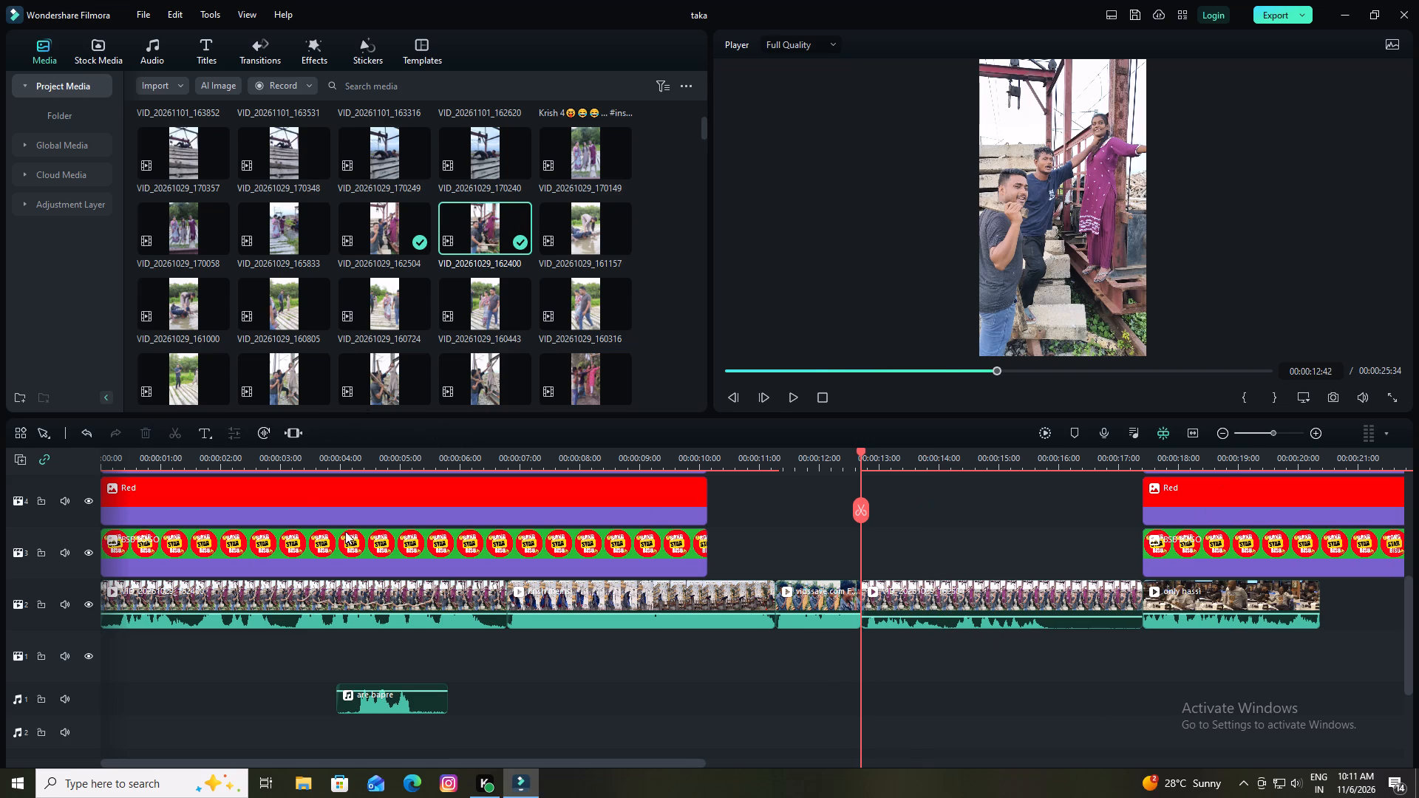
Preview the shortened fourth main-track clip, split it at 00:00:16:02 and delete the part after the cut.
{"action": "key", "text": "space"}
{"action": "key", "text": "space"}
{"action": "left_click_drag", "start_coordinate": [947, 615], "coordinate": [947, 604]}
{"action": "key", "text": "space"}
{"action": "key", "text": "space"}
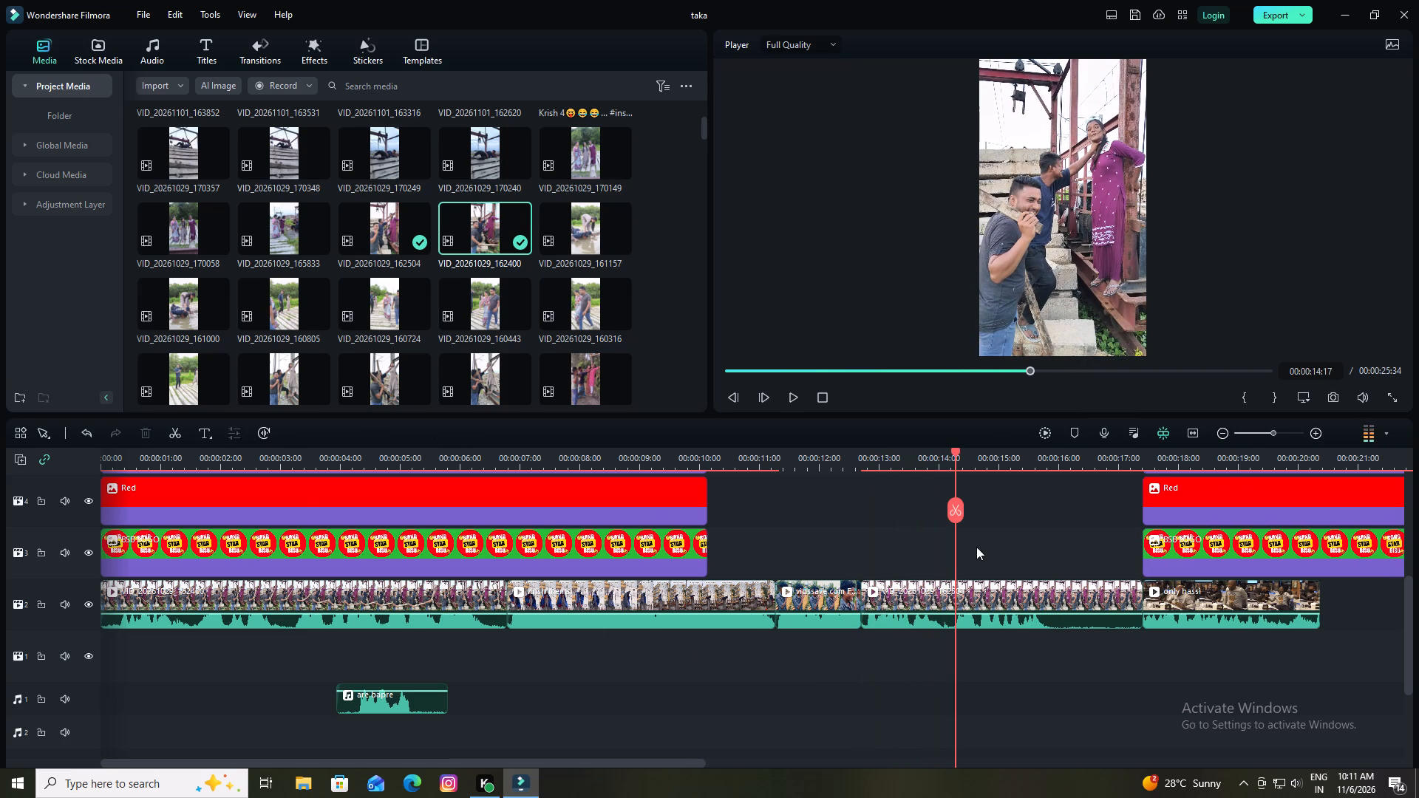
{"action": "left_click_drag", "start_coordinate": [956, 451], "coordinate": [843, 479]}
{"action": "key", "text": "space"}
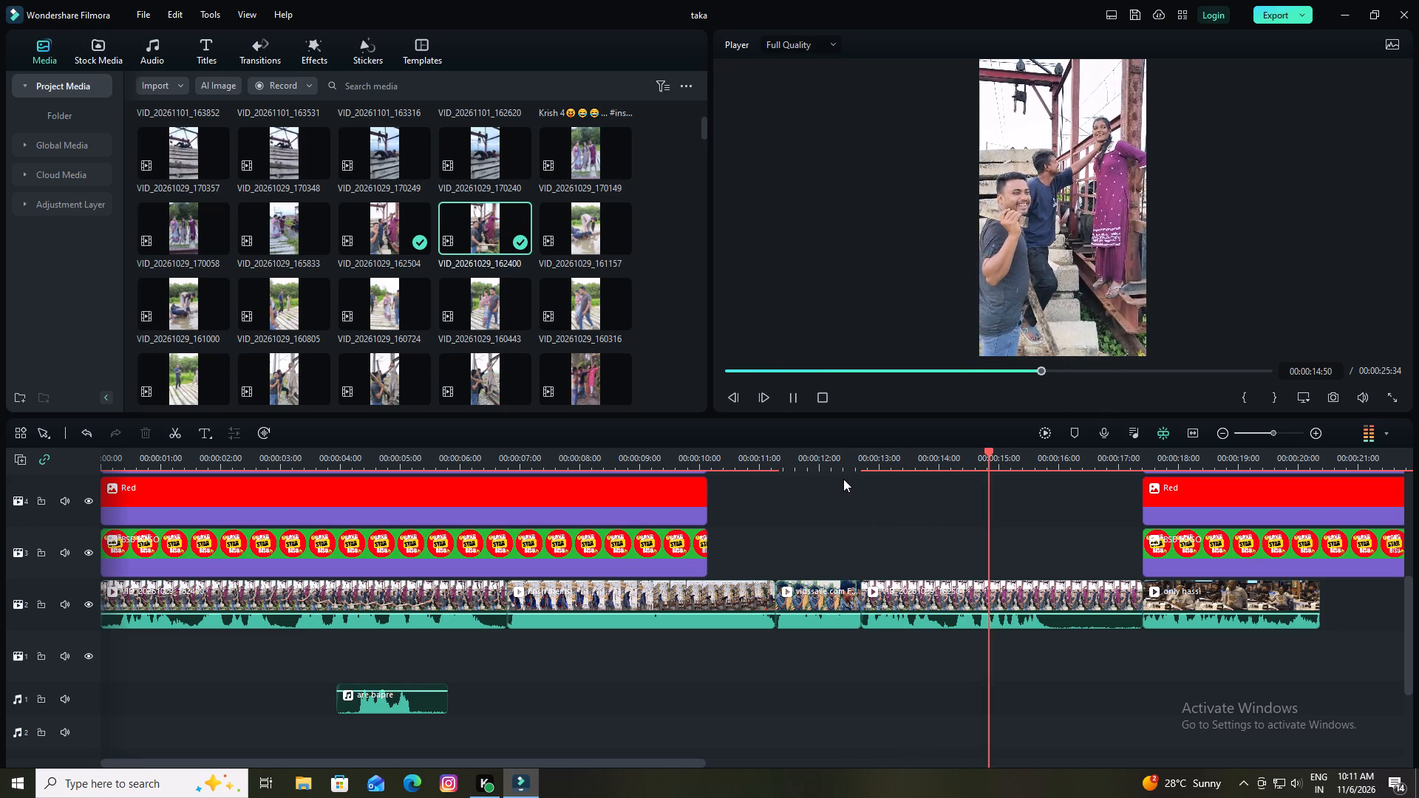
{"action": "key", "text": "space"}
{"action": "key", "text": "space"}
{"action": "key", "text": "space"}
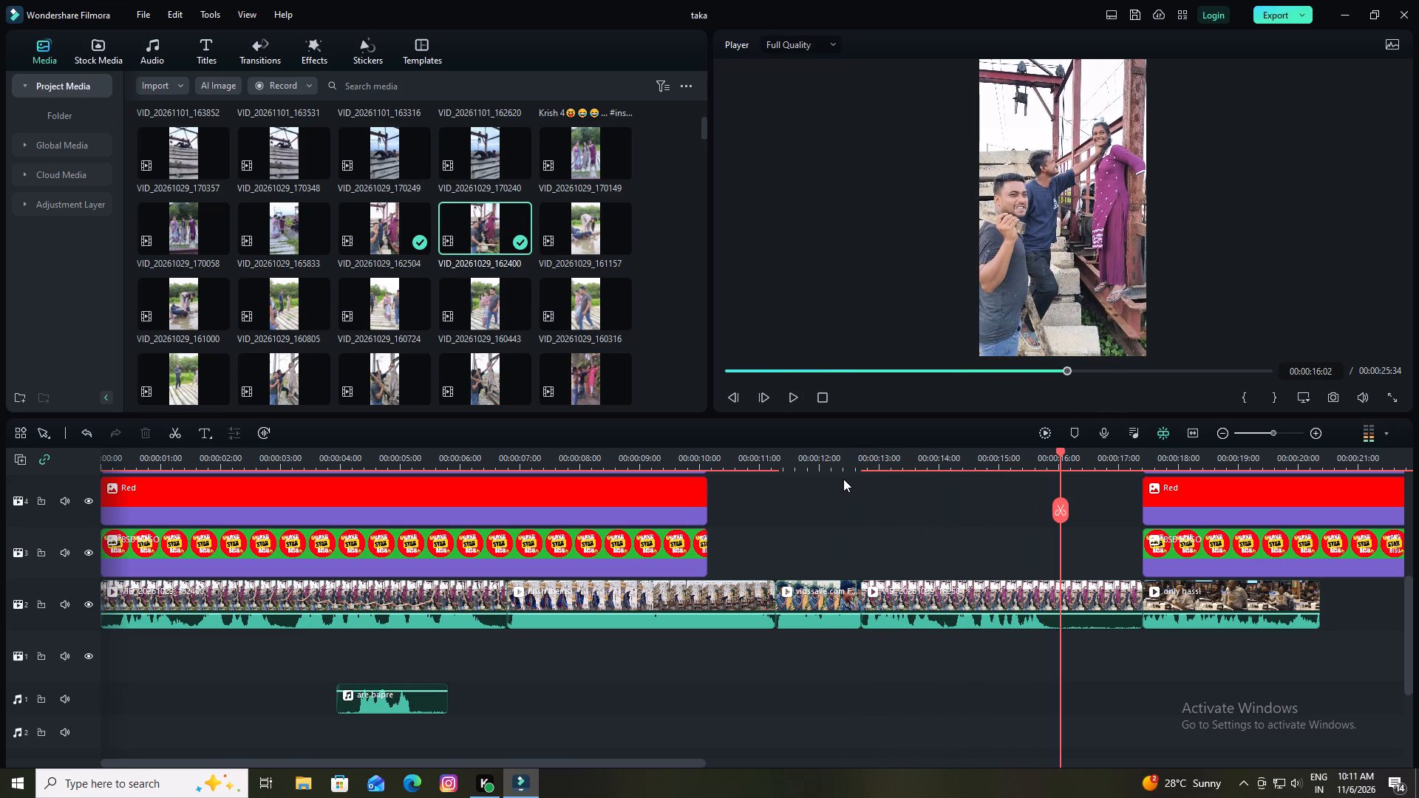
{"action": "left_click", "coordinate": [1061, 508]}
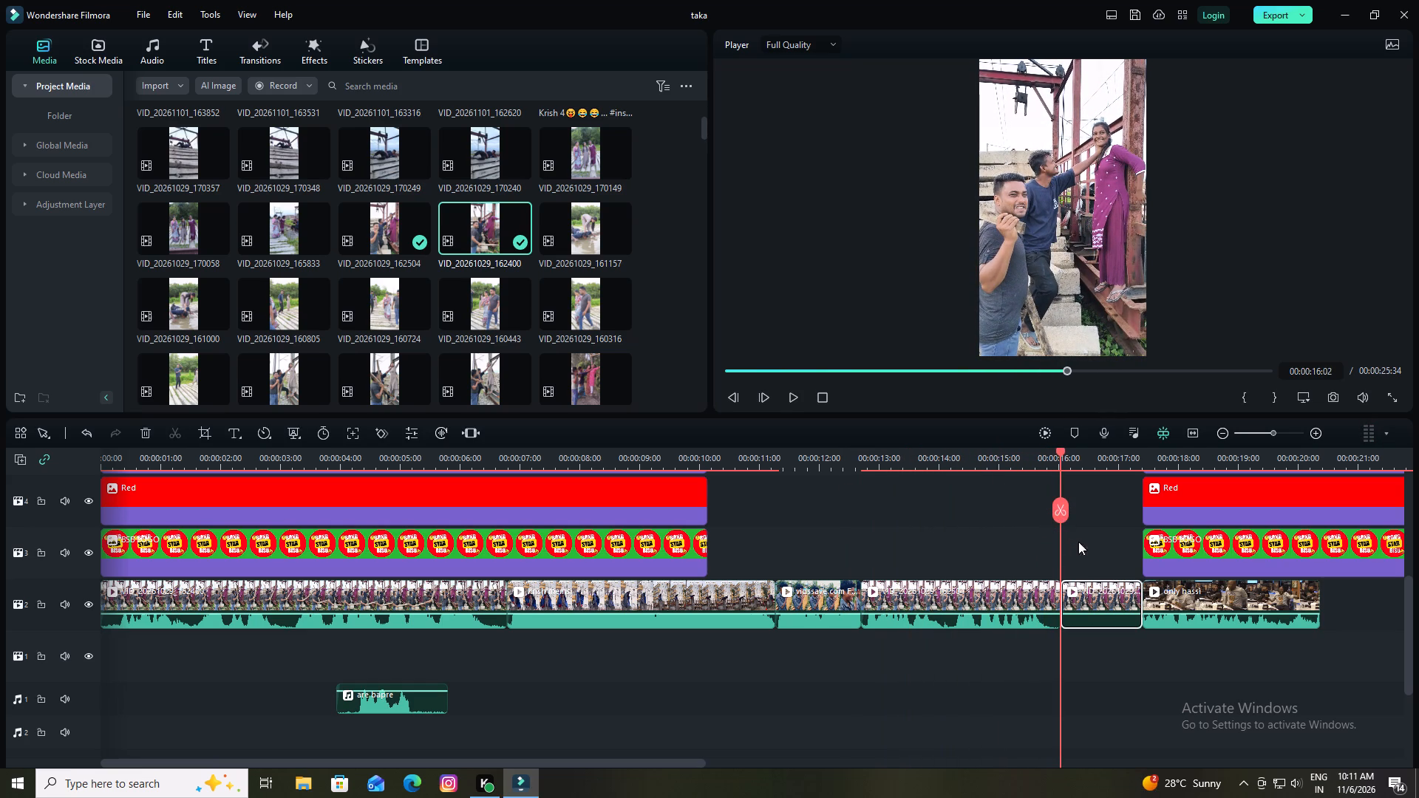
{"action": "left_click", "coordinate": [138, 429]}
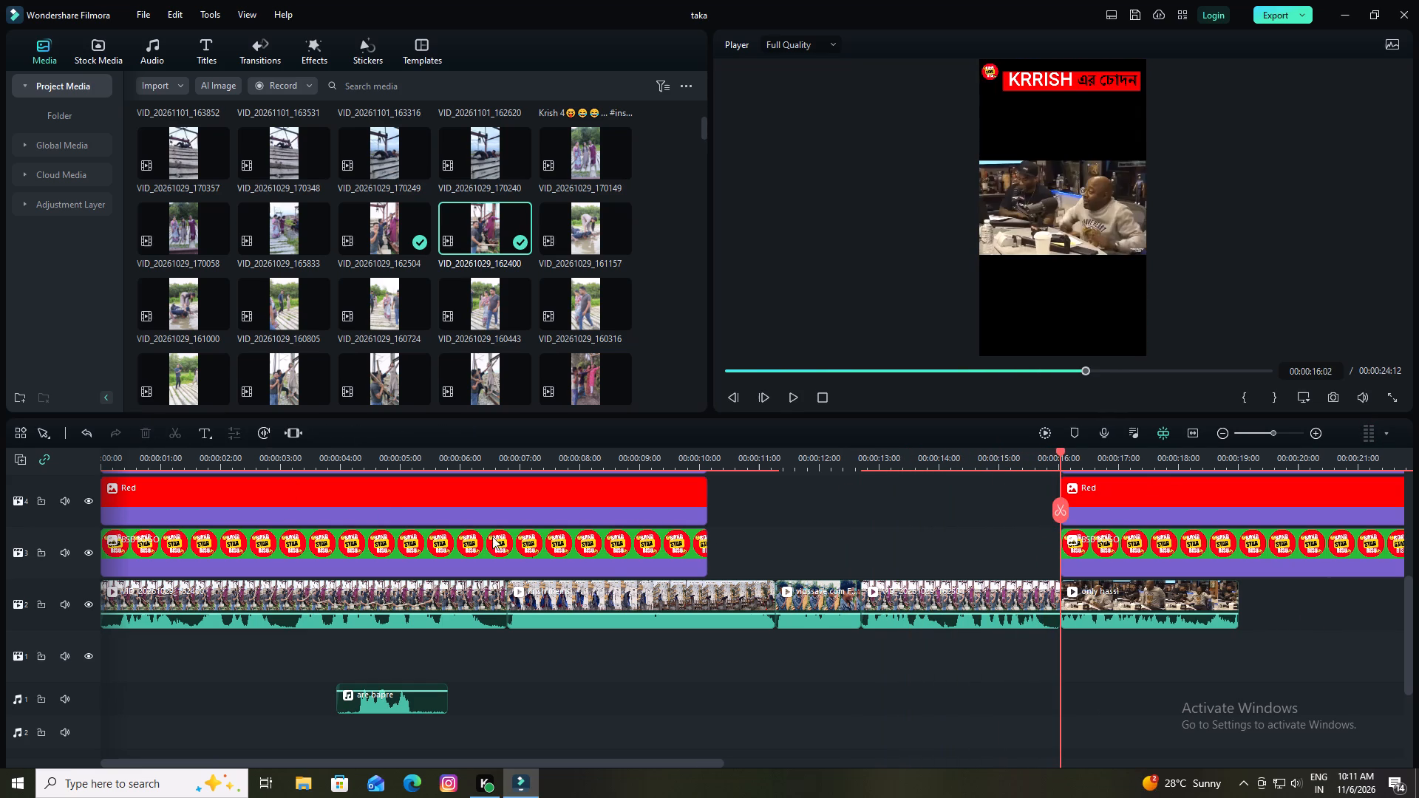
Move the second logo segment and the two second Red overlays directly above it to start where the first segments end.
{"action": "left_click_drag", "start_coordinate": [1101, 546], "coordinate": [881, 559]}
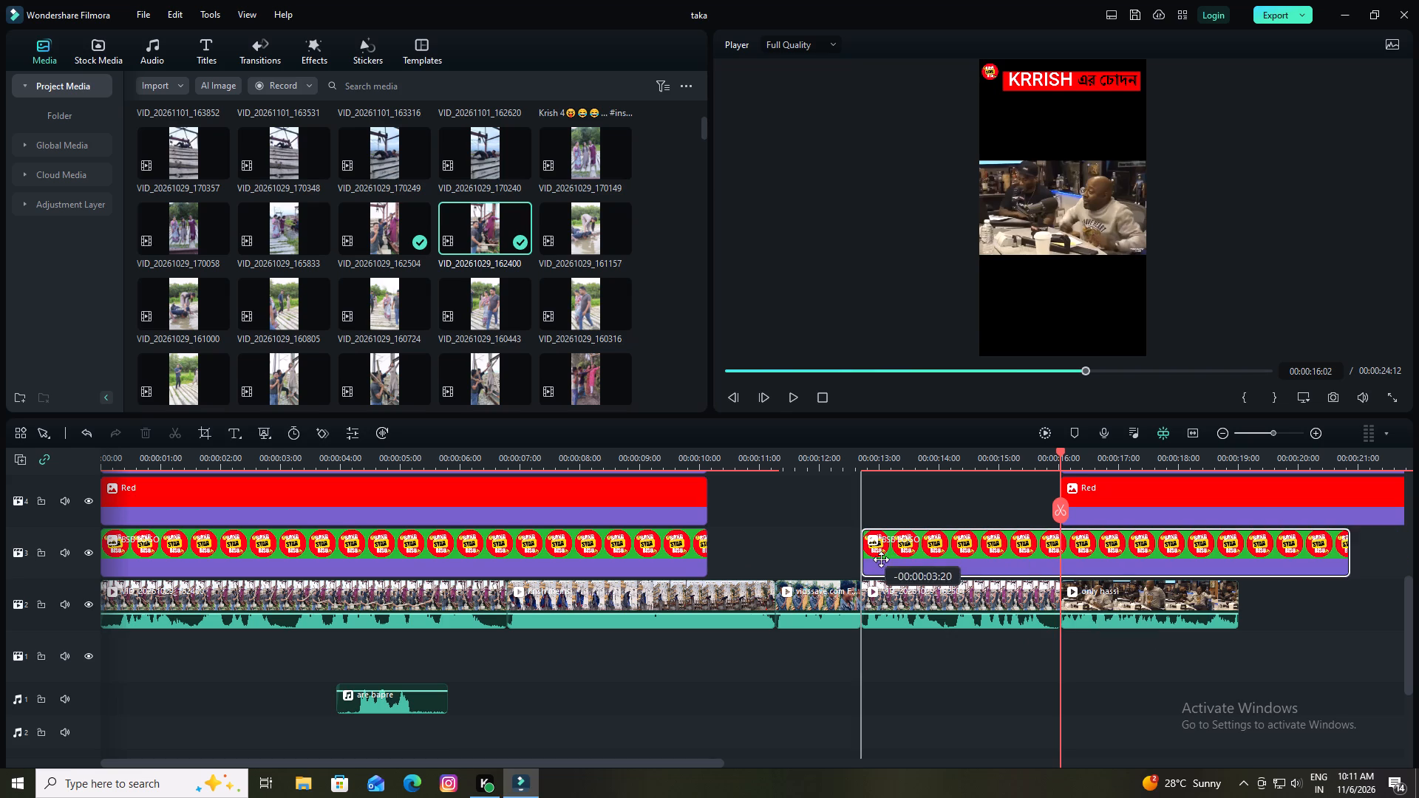
{"action": "left_click_drag", "start_coordinate": [881, 559], "coordinate": [748, 559]}
{"action": "left_click_drag", "start_coordinate": [1111, 500], "coordinate": [1003, 508]}
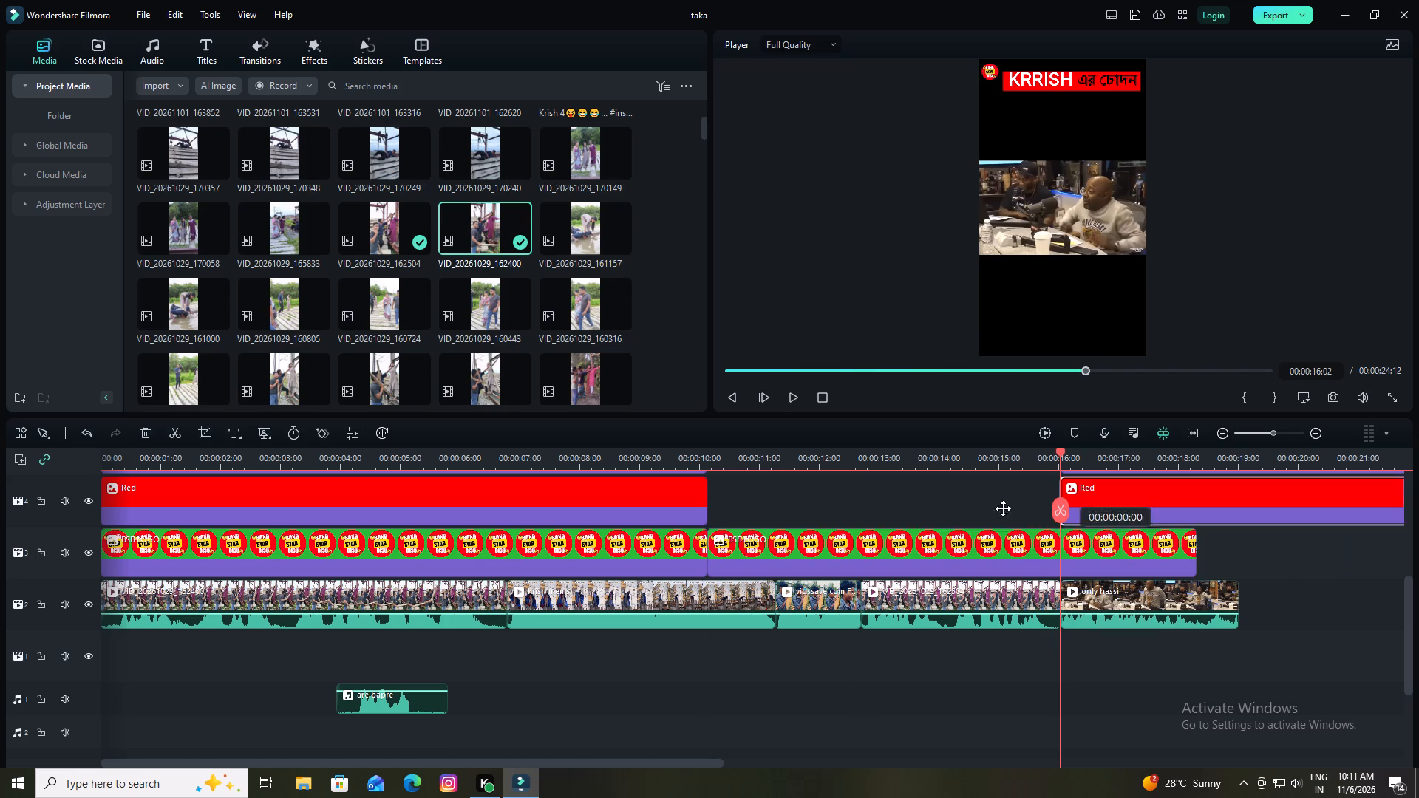
{"action": "left_click_drag", "start_coordinate": [1003, 508], "coordinate": [749, 517]}
{"action": "scroll", "coordinate": [825, 557], "scroll_direction": "up", "scroll_amount": 3}
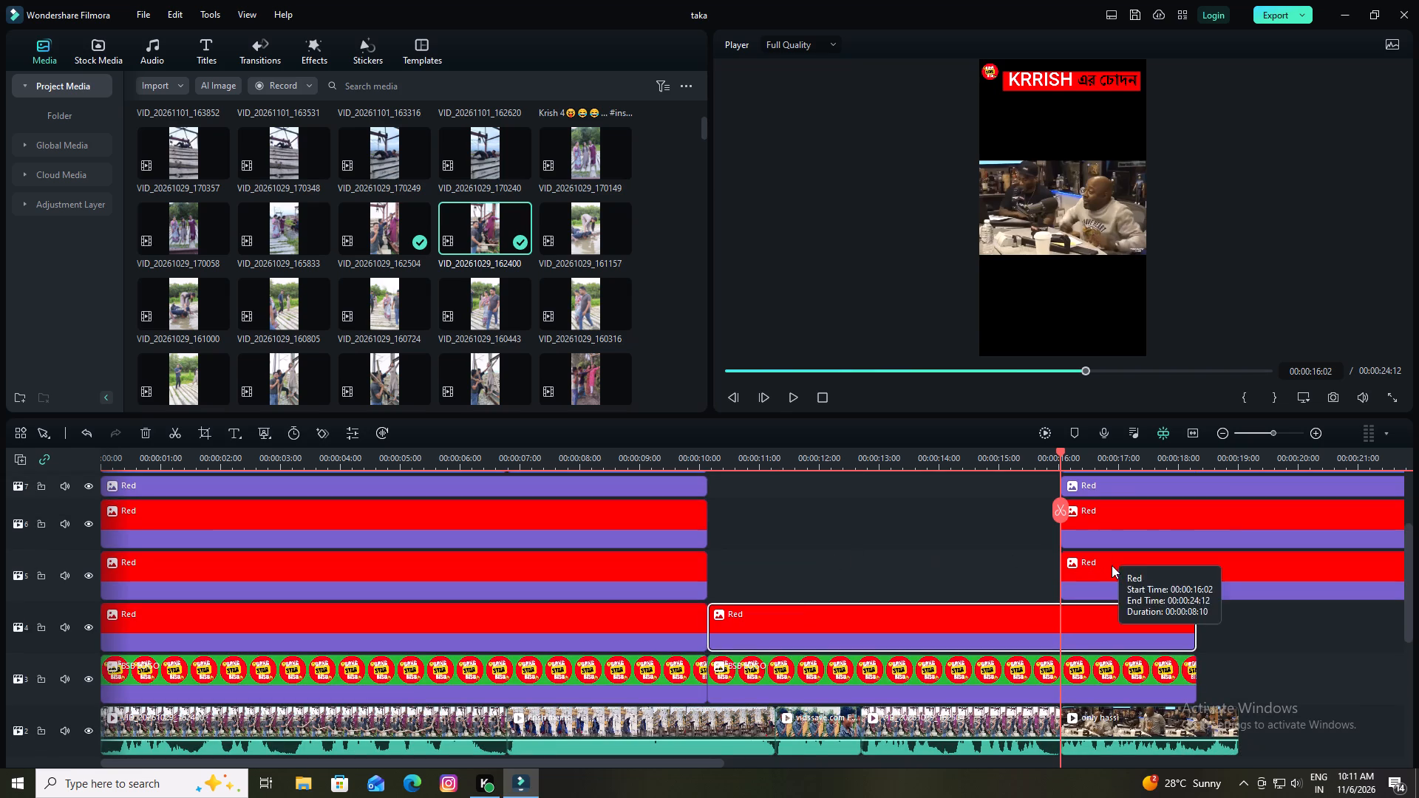
{"action": "left_click_drag", "start_coordinate": [1112, 565], "coordinate": [757, 562]}
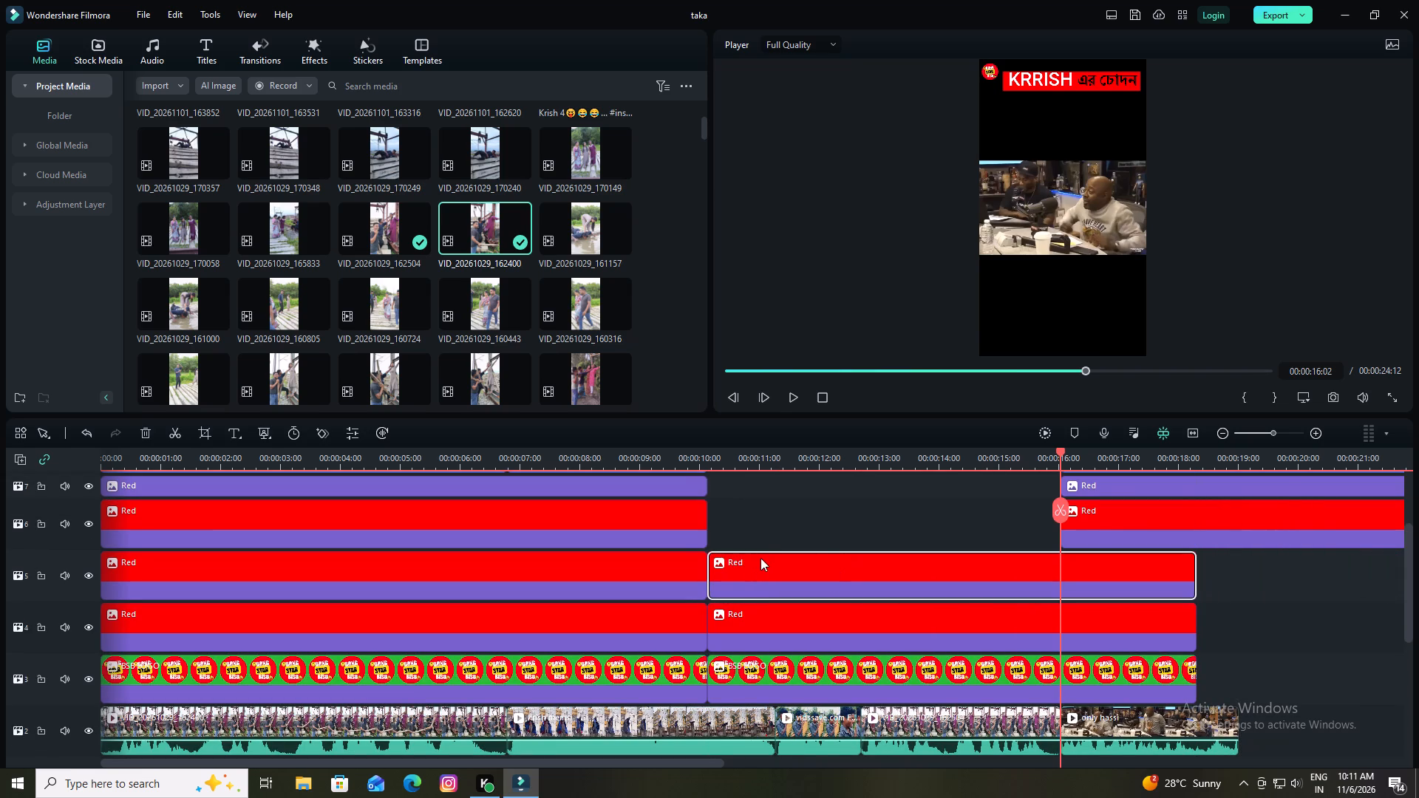
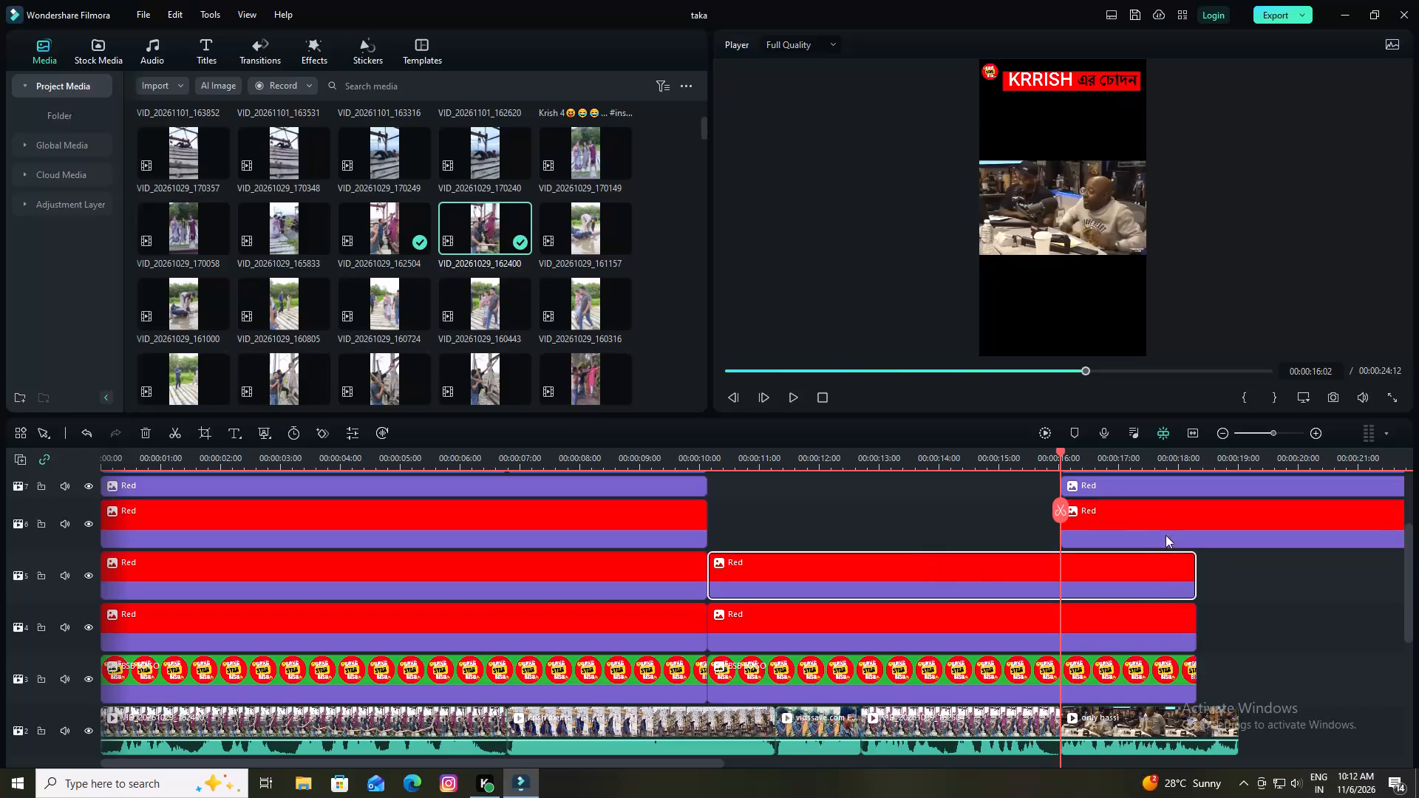
Move the two remaining second Red overlays and the detached KRRISH title back to start where the first segments end.
{"action": "left_click_drag", "start_coordinate": [1140, 520], "coordinate": [771, 531]}
{"action": "scroll", "coordinate": [936, 545], "scroll_direction": "up", "scroll_amount": 3}
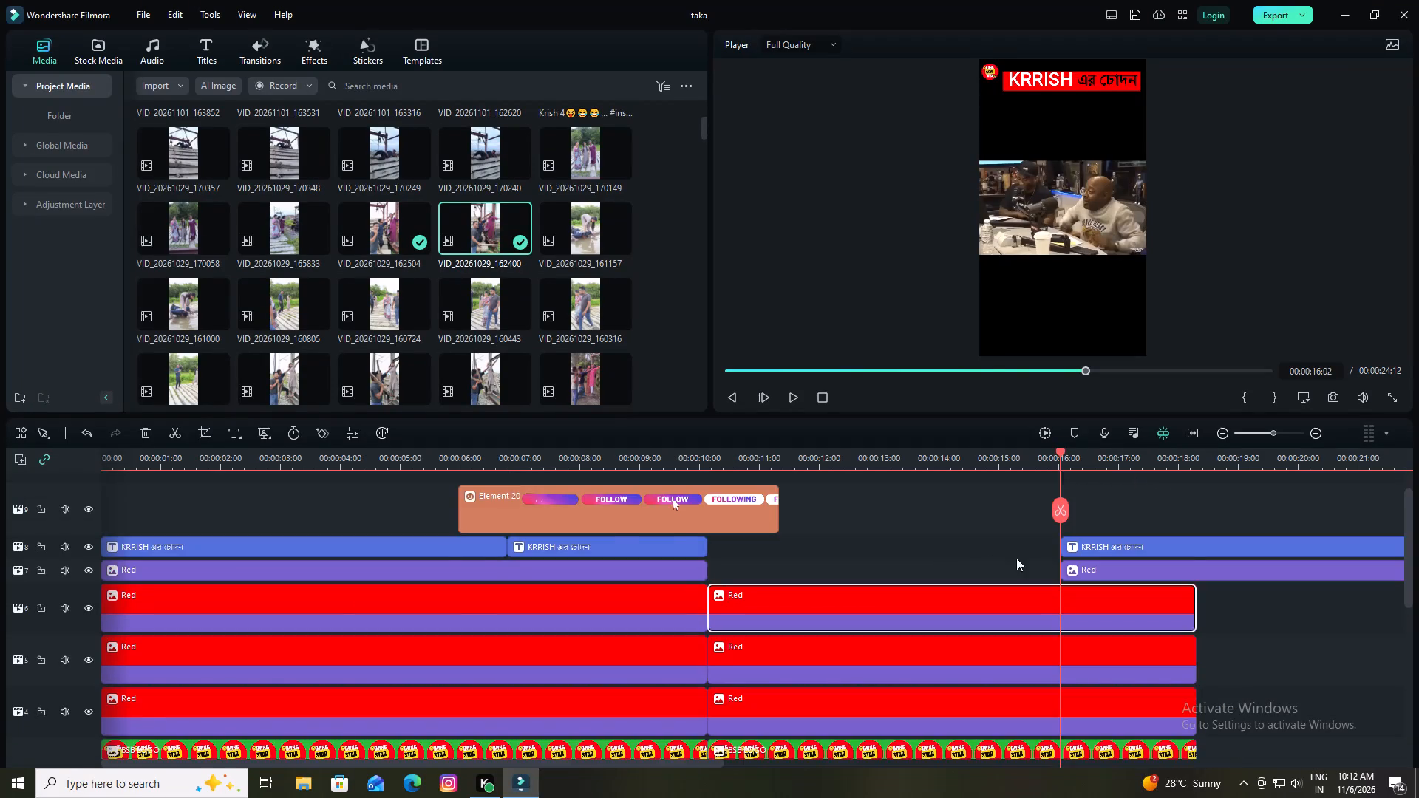
{"action": "left_click_drag", "start_coordinate": [1136, 610], "coordinate": [775, 614]}
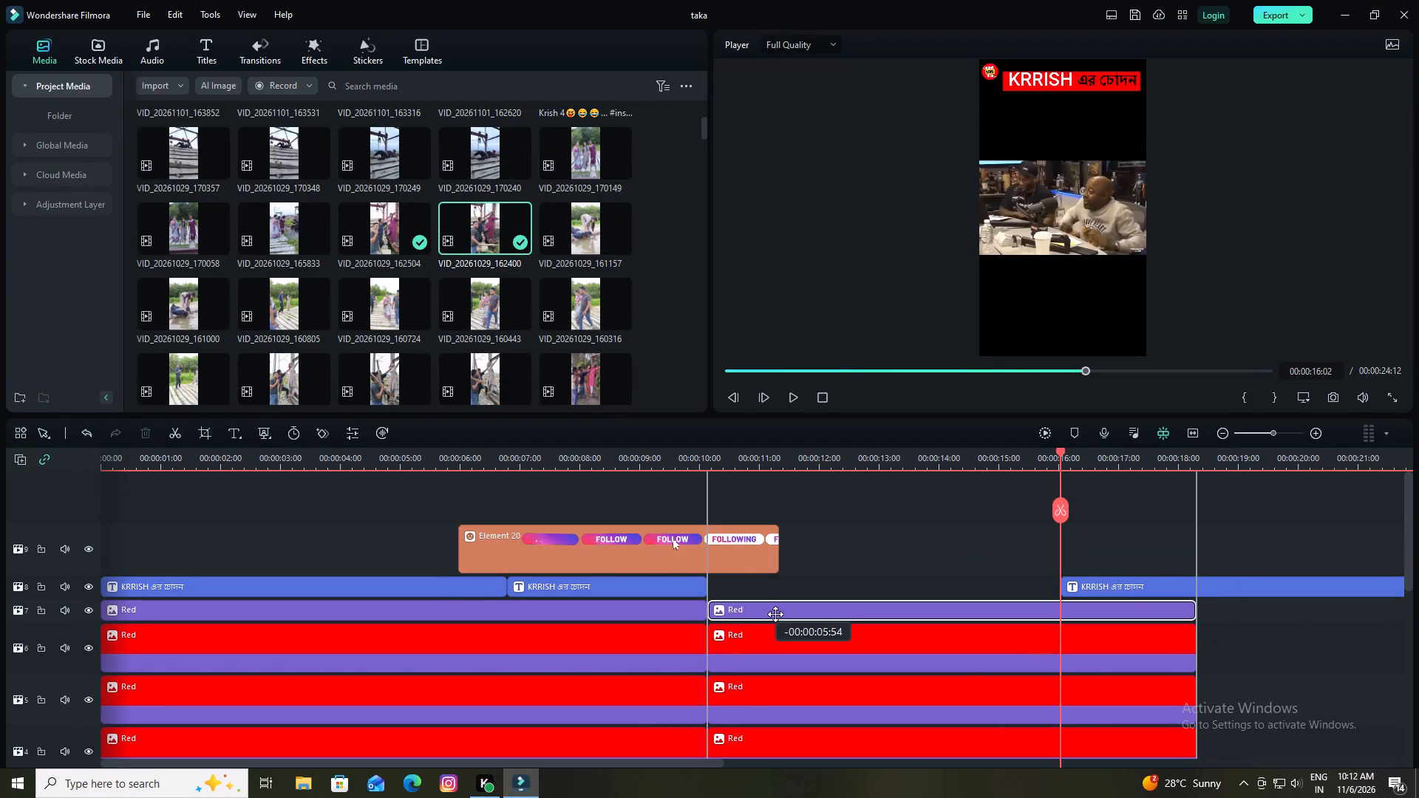
{"action": "left_click_drag", "start_coordinate": [775, 614], "coordinate": [775, 613]}
{"action": "left_click_drag", "start_coordinate": [1127, 580], "coordinate": [774, 587]}
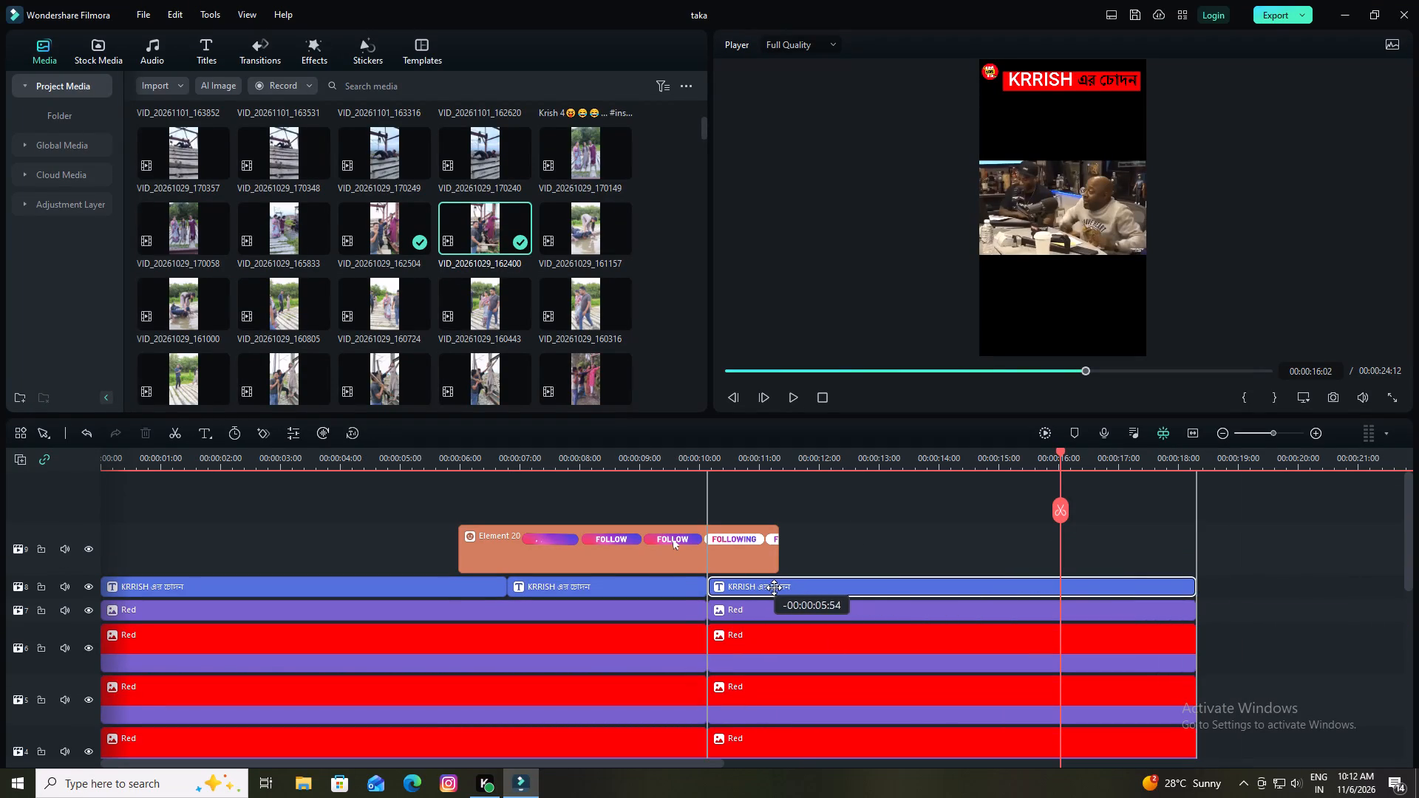
{"action": "left_click_drag", "start_coordinate": [774, 587], "coordinate": [772, 586]}
Trim the second logo segment and the two second Red overlays directly above it to end at 00:00:16:01, where the last clip begins.
{"action": "scroll", "coordinate": [843, 604], "scroll_direction": "down", "scroll_amount": 5}
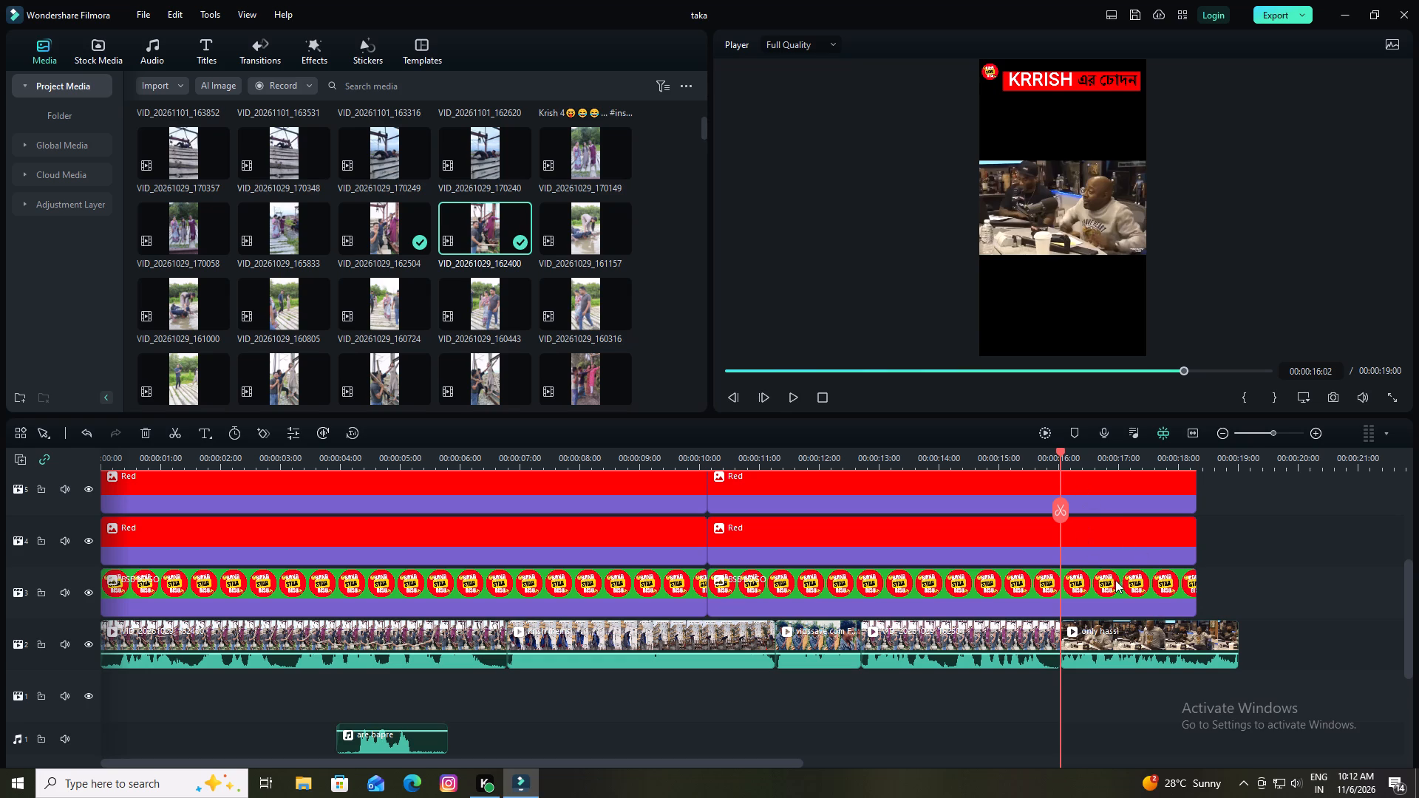
{"action": "scroll", "coordinate": [1094, 620], "scroll_direction": "up", "scroll_amount": 3}
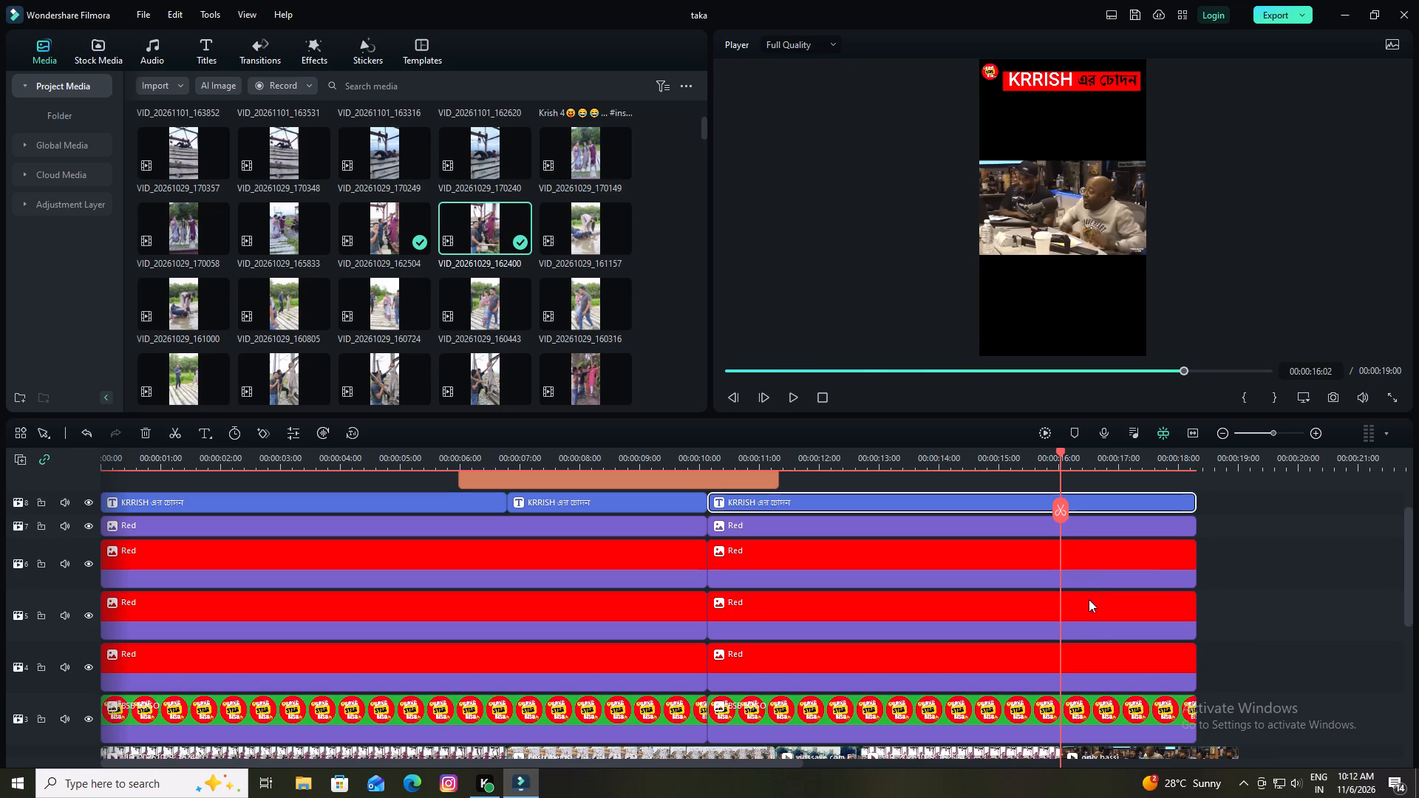
{"action": "key", "text": "space"}
{"action": "key", "text": "space"}
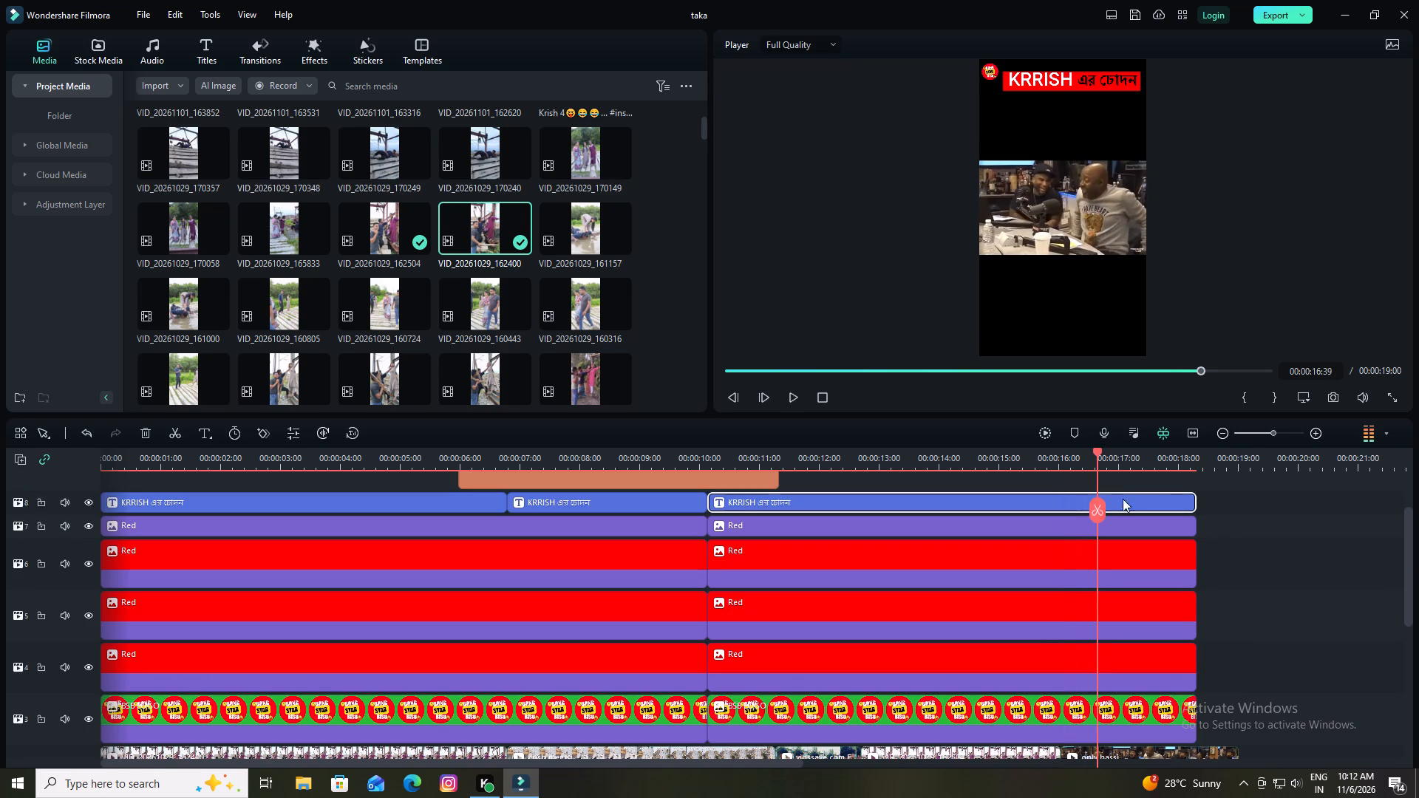
{"action": "left_click_drag", "start_coordinate": [1097, 452], "coordinate": [1082, 454]}
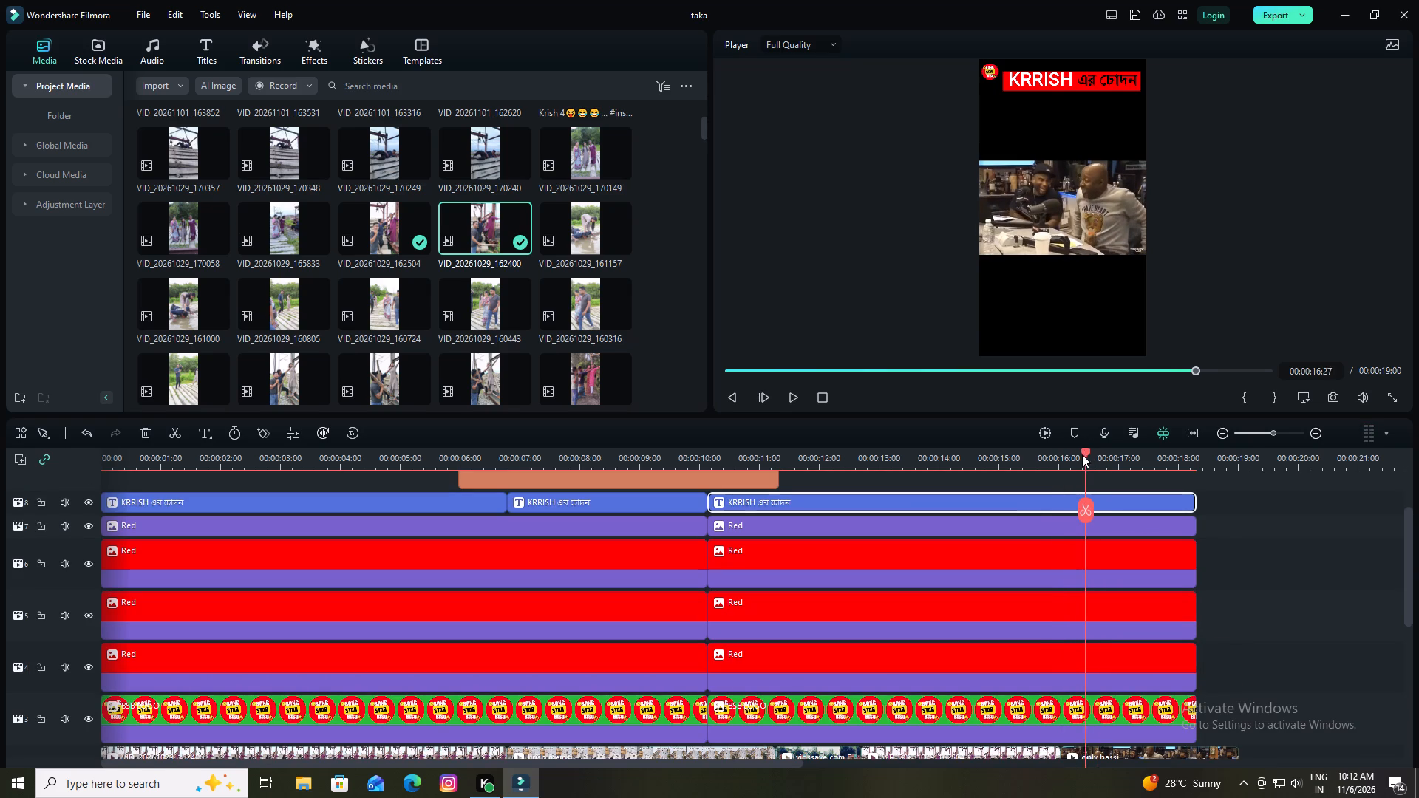
{"action": "left_click_drag", "start_coordinate": [1082, 454], "coordinate": [1060, 464]}
{"action": "scroll", "coordinate": [1100, 616], "scroll_direction": "down", "scroll_amount": 2}
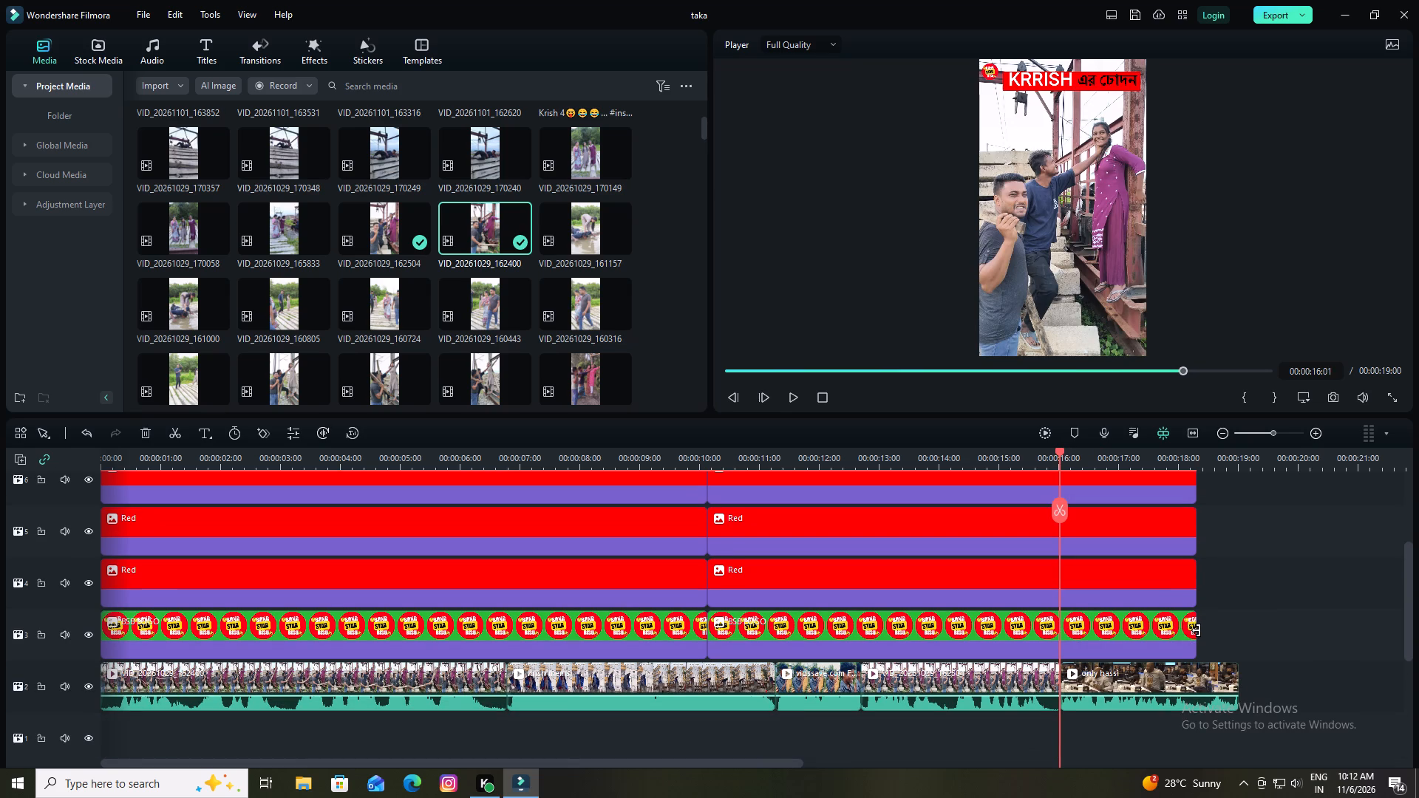
{"action": "left_click_drag", "start_coordinate": [1197, 630], "coordinate": [1049, 624]}
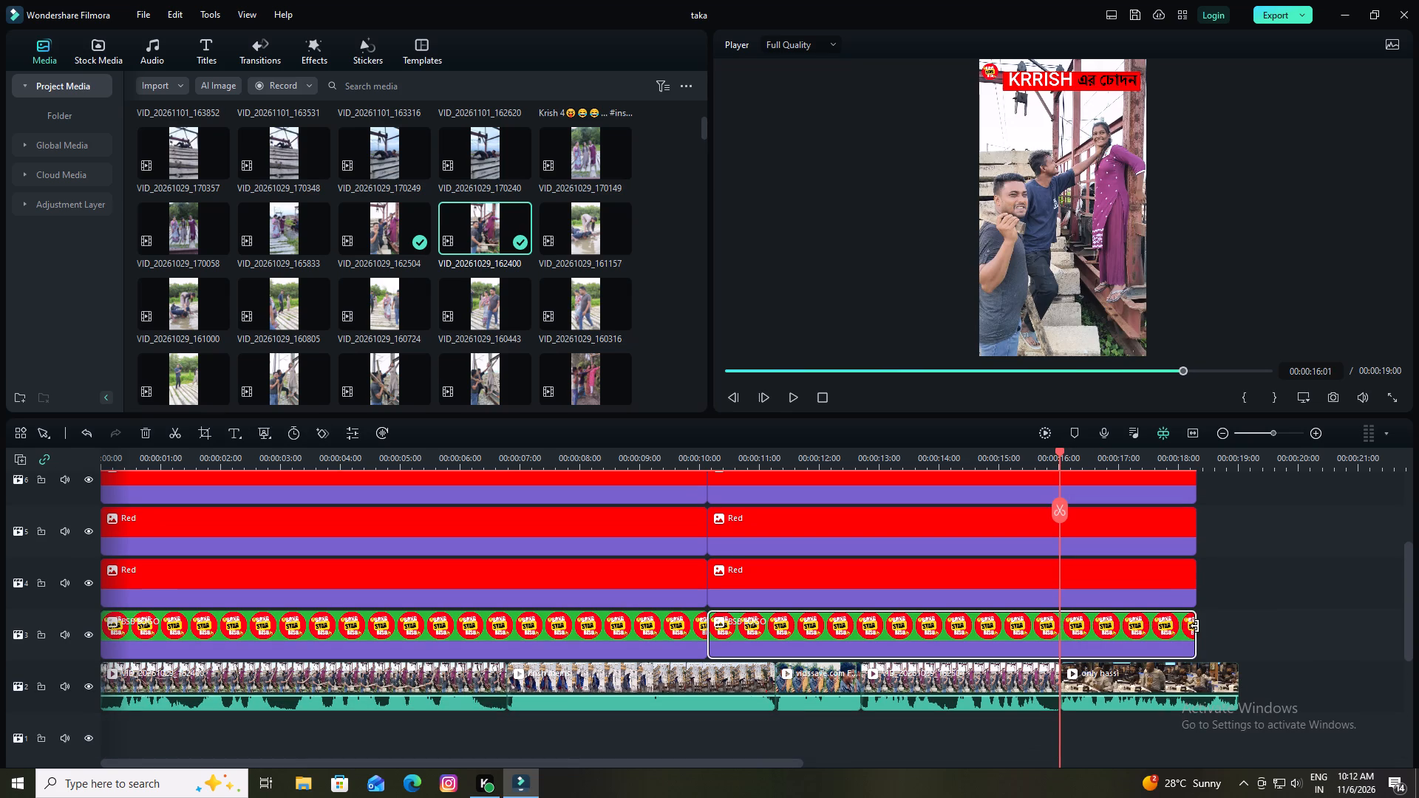
{"action": "left_click_drag", "start_coordinate": [1195, 626], "coordinate": [1063, 638]}
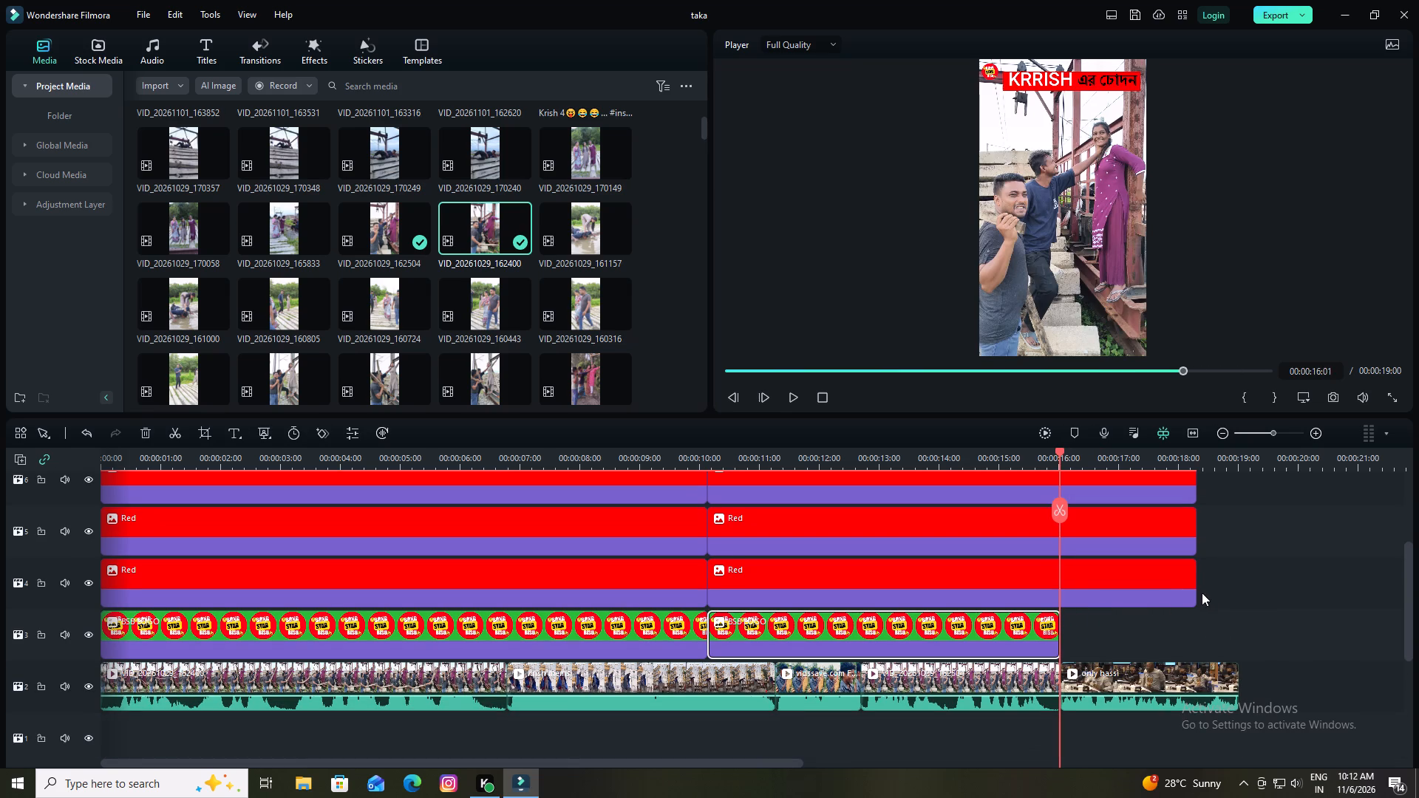
{"action": "left_click_drag", "start_coordinate": [1194, 584], "coordinate": [1061, 585]}
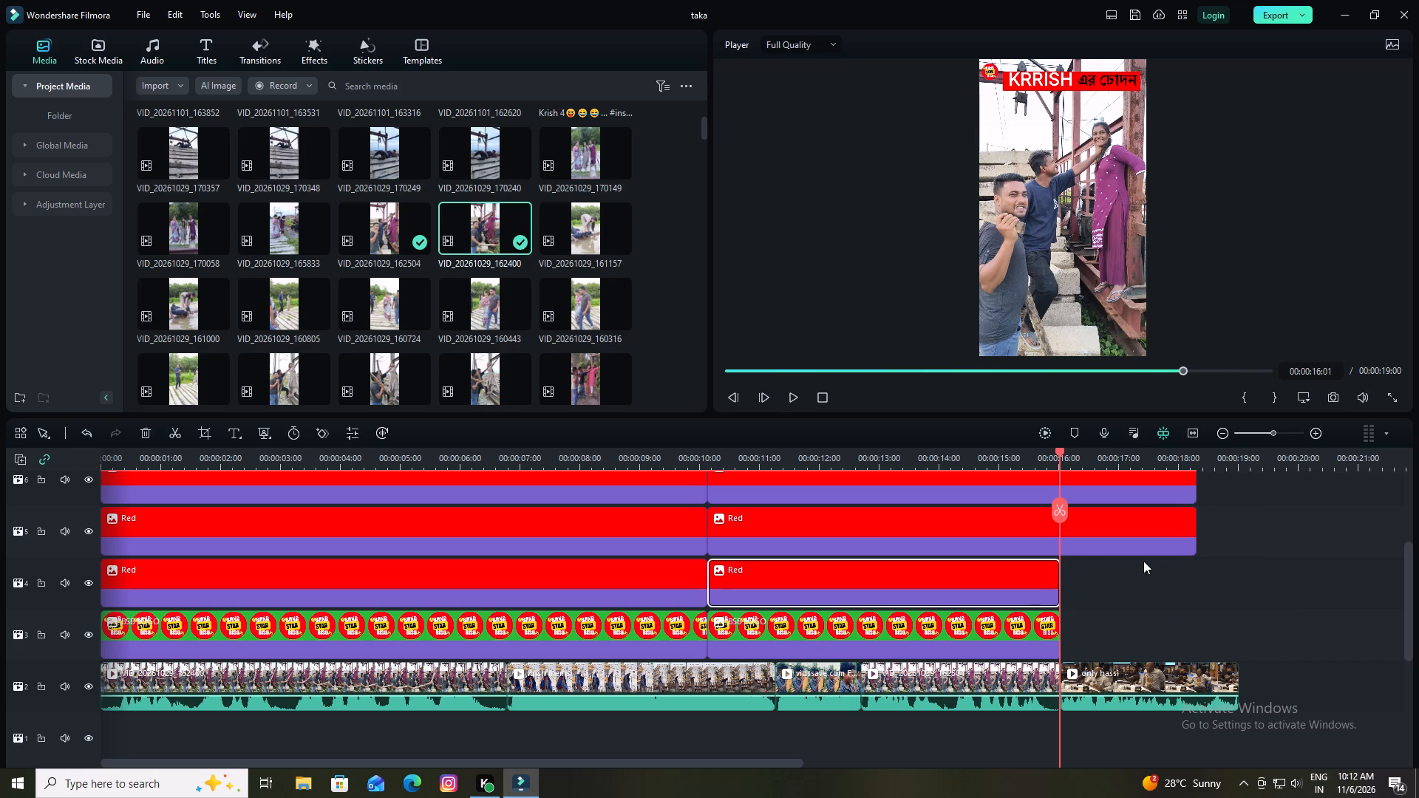
{"action": "left_click_drag", "start_coordinate": [1196, 531], "coordinate": [1058, 539]}
Trim the two upper second Red overlays and the last KRRISH title to end at 00:00:16:01 as well.
{"action": "scroll", "coordinate": [1115, 554], "scroll_direction": "up", "scroll_amount": 2}
{"action": "left_click_drag", "start_coordinate": [1195, 565], "coordinate": [1092, 563]}
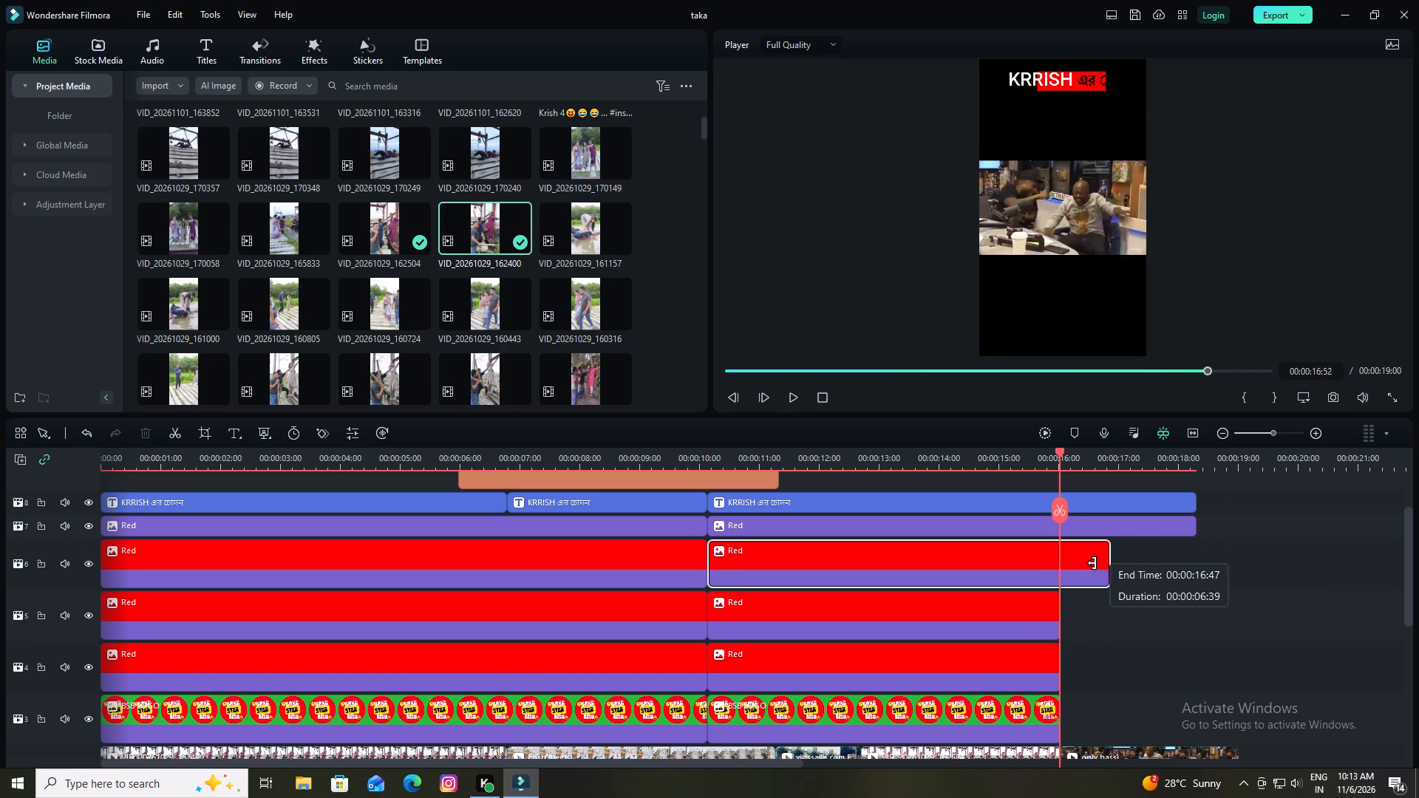
{"action": "left_click_drag", "start_coordinate": [1092, 563], "coordinate": [1061, 564]}
{"action": "left_click_drag", "start_coordinate": [1194, 523], "coordinate": [1061, 529]}
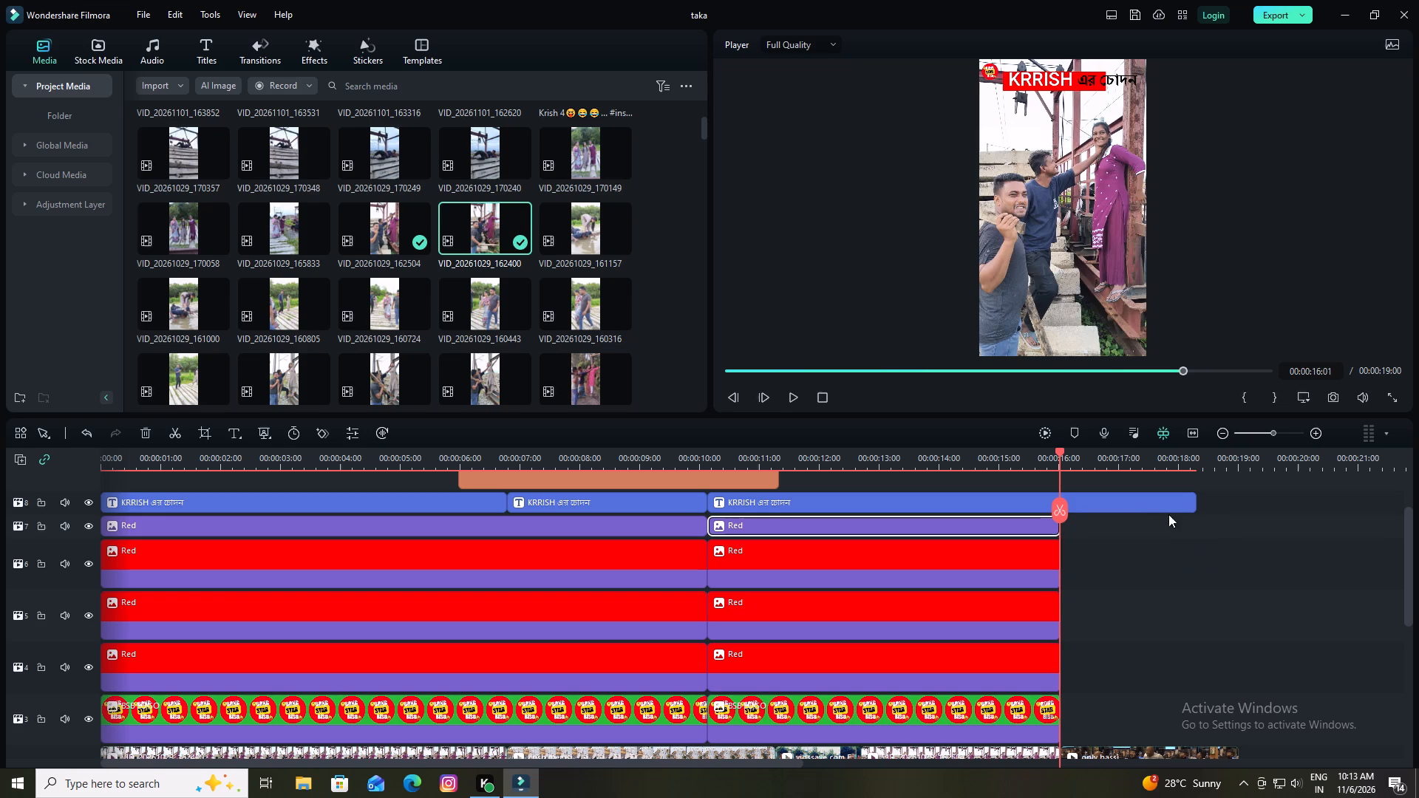
{"action": "left_click_drag", "start_coordinate": [1193, 503], "coordinate": [1061, 512]}
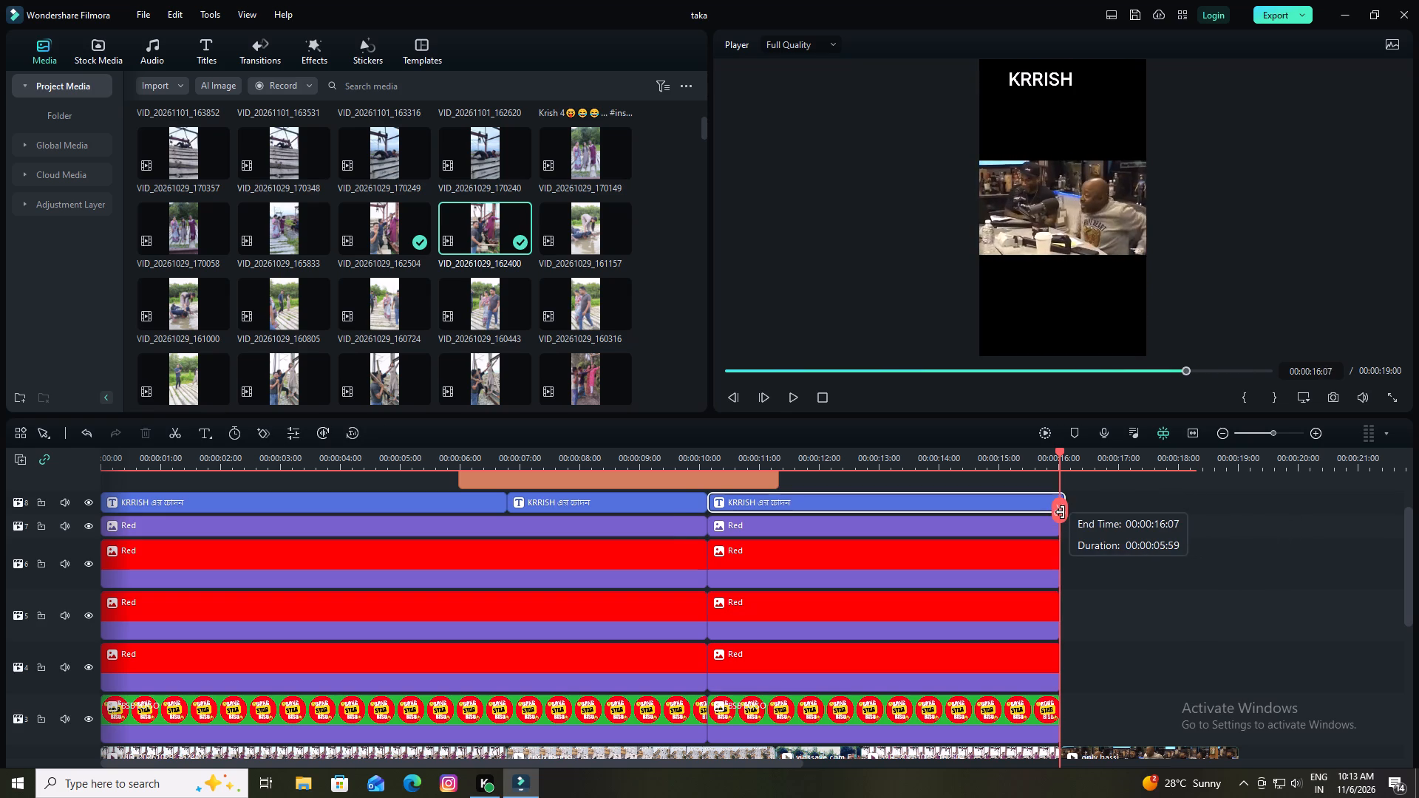
{"action": "left_click_drag", "start_coordinate": [1061, 512], "coordinate": [1060, 512]}
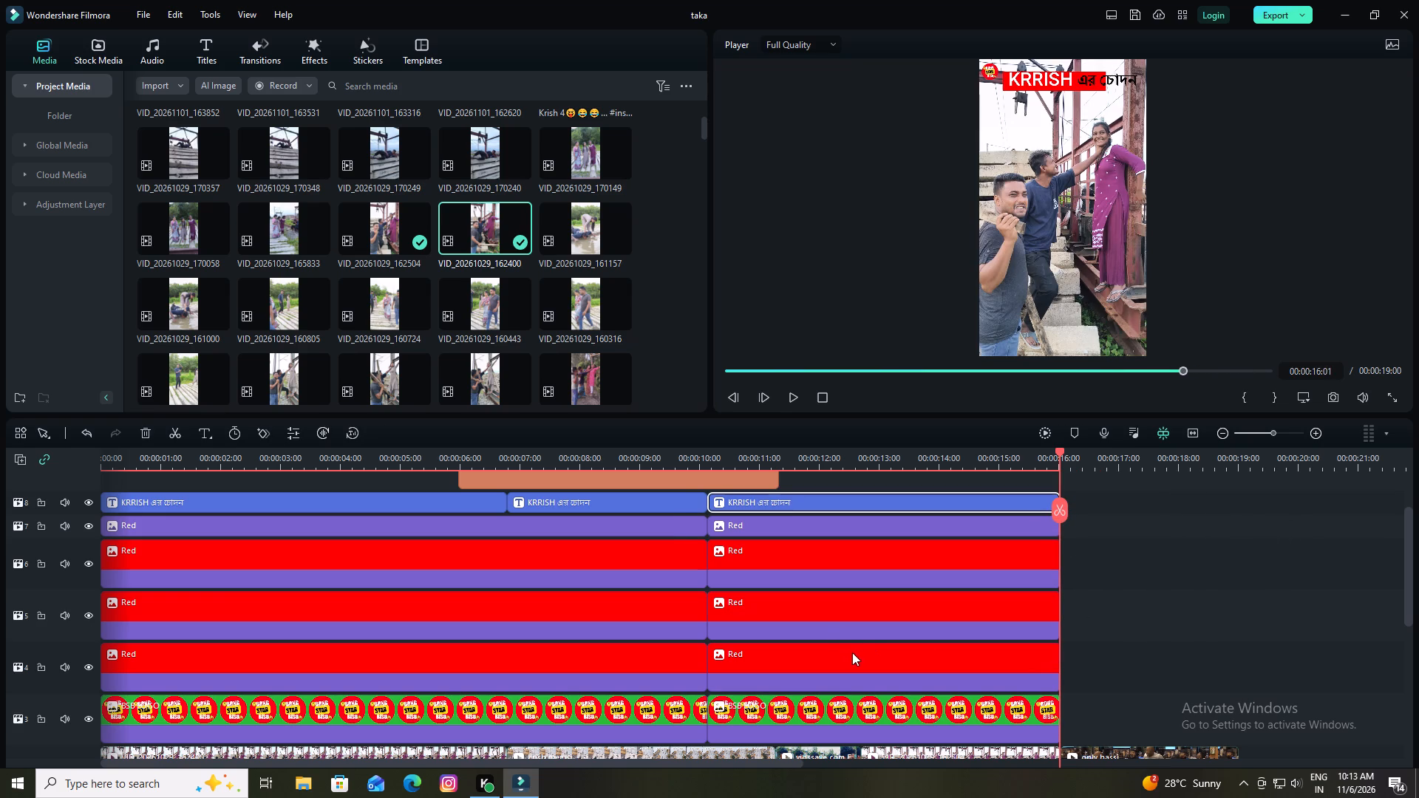
Open the transform and flip settings of the first main-track clip.
{"action": "scroll", "coordinate": [862, 643], "scroll_direction": "down", "scroll_amount": 5}
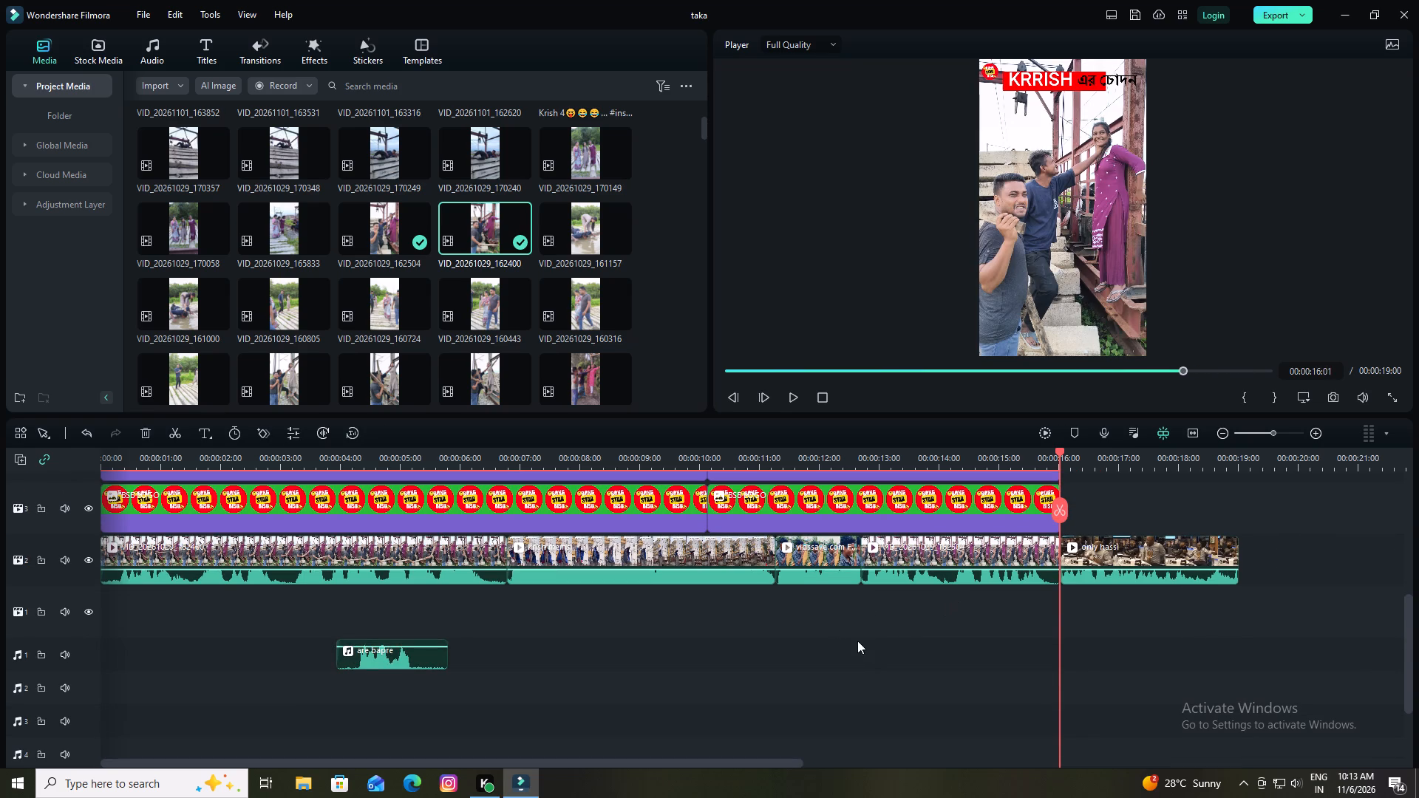
{"action": "double_click", "coordinate": [363, 560]}
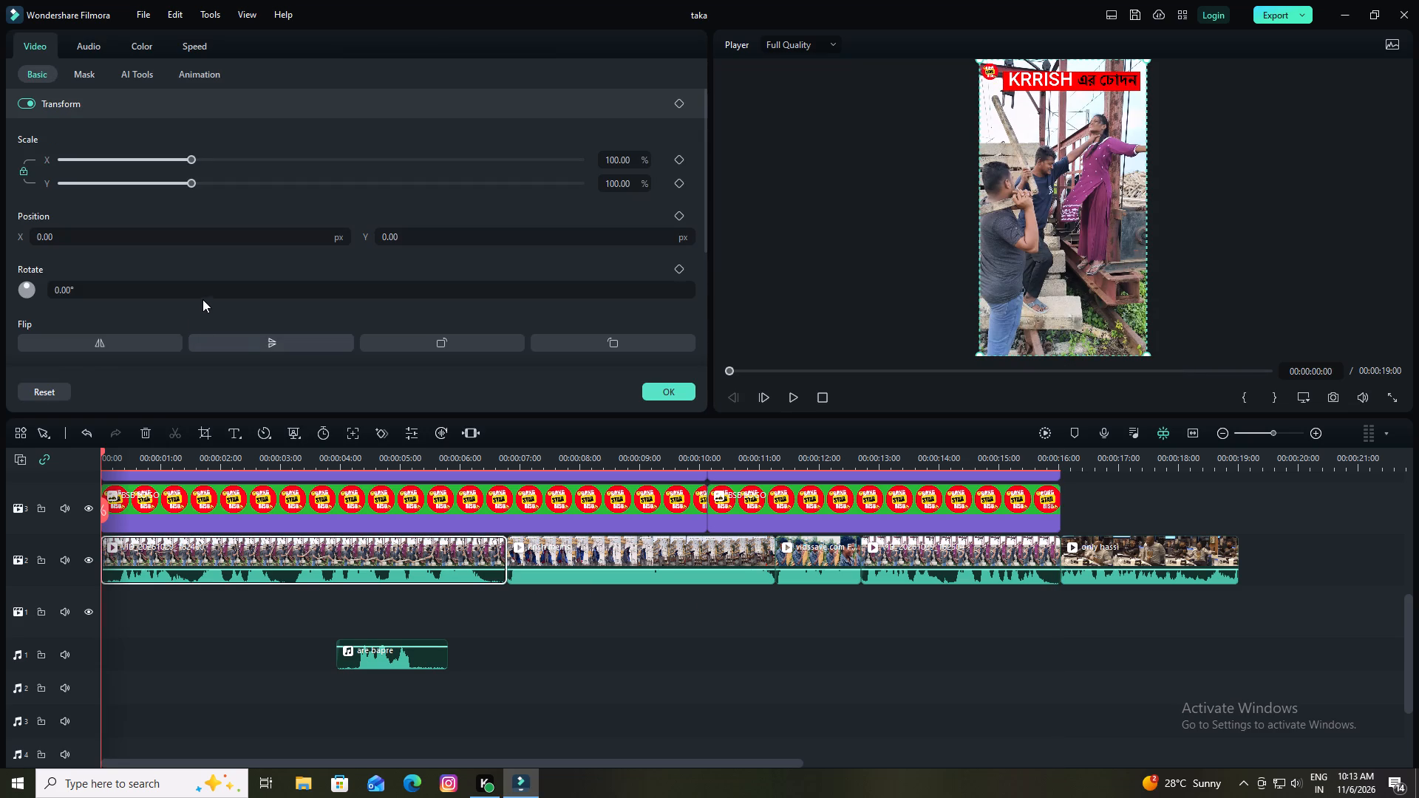
{"action": "scroll", "coordinate": [203, 295], "scroll_direction": "down", "scroll_amount": 11}
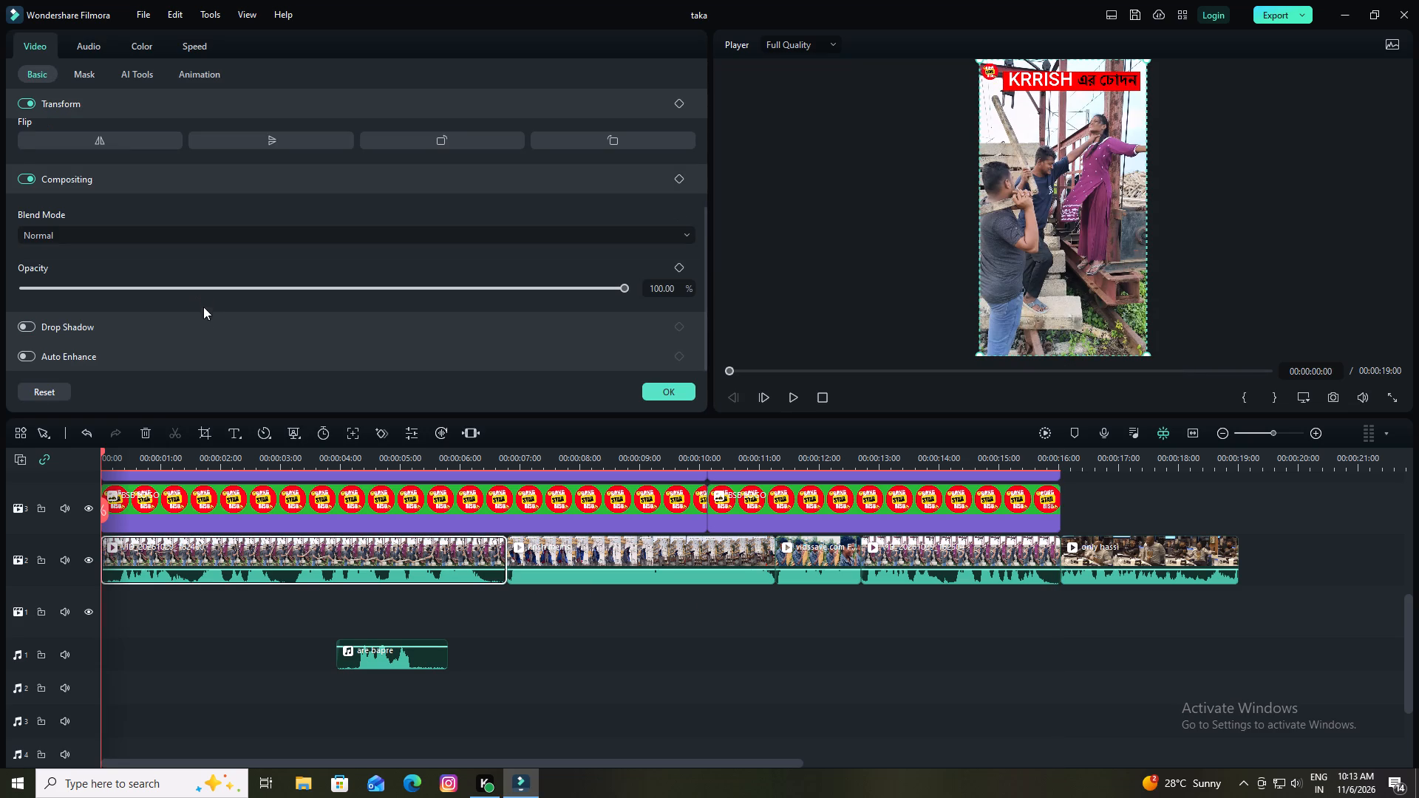
{"action": "scroll", "coordinate": [174, 319], "scroll_direction": "up", "scroll_amount": 4}
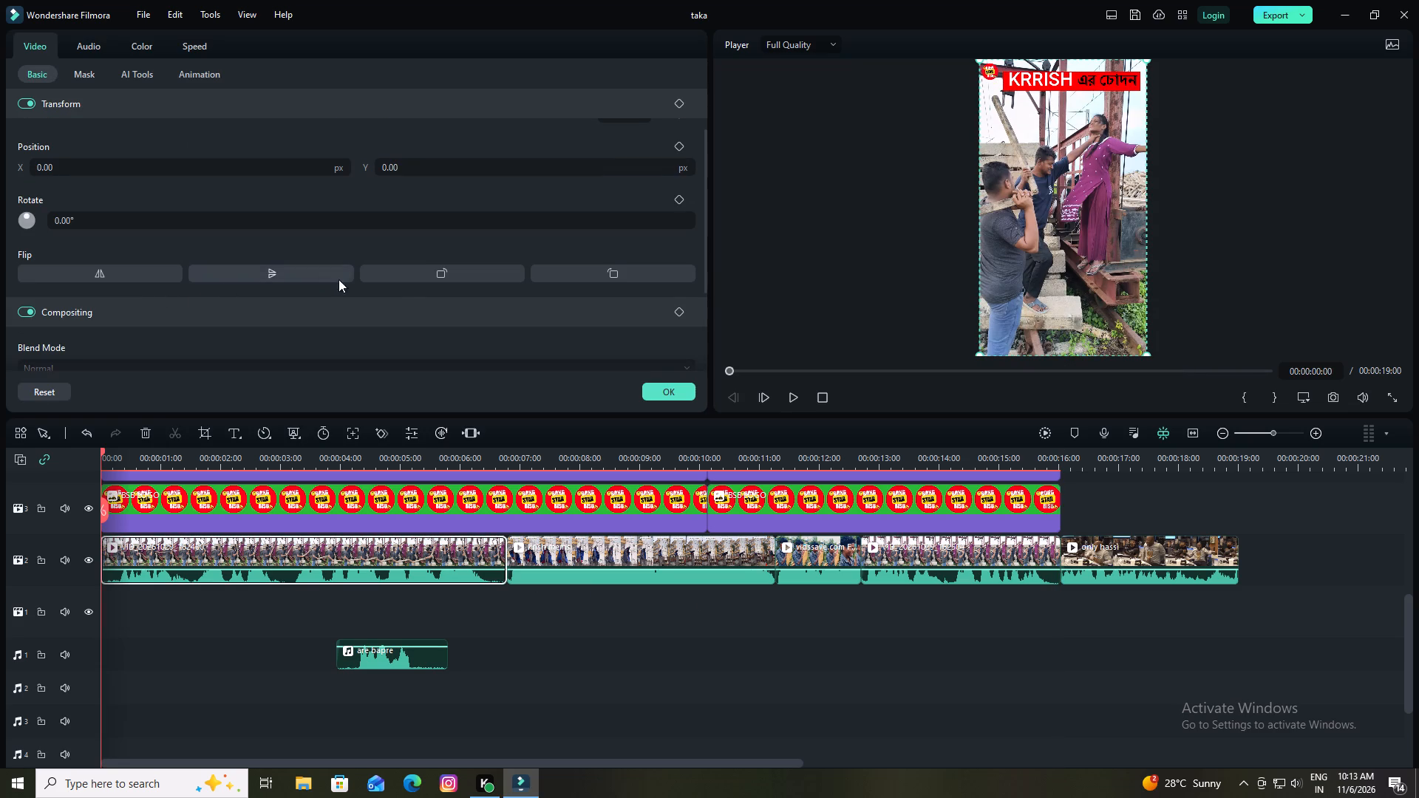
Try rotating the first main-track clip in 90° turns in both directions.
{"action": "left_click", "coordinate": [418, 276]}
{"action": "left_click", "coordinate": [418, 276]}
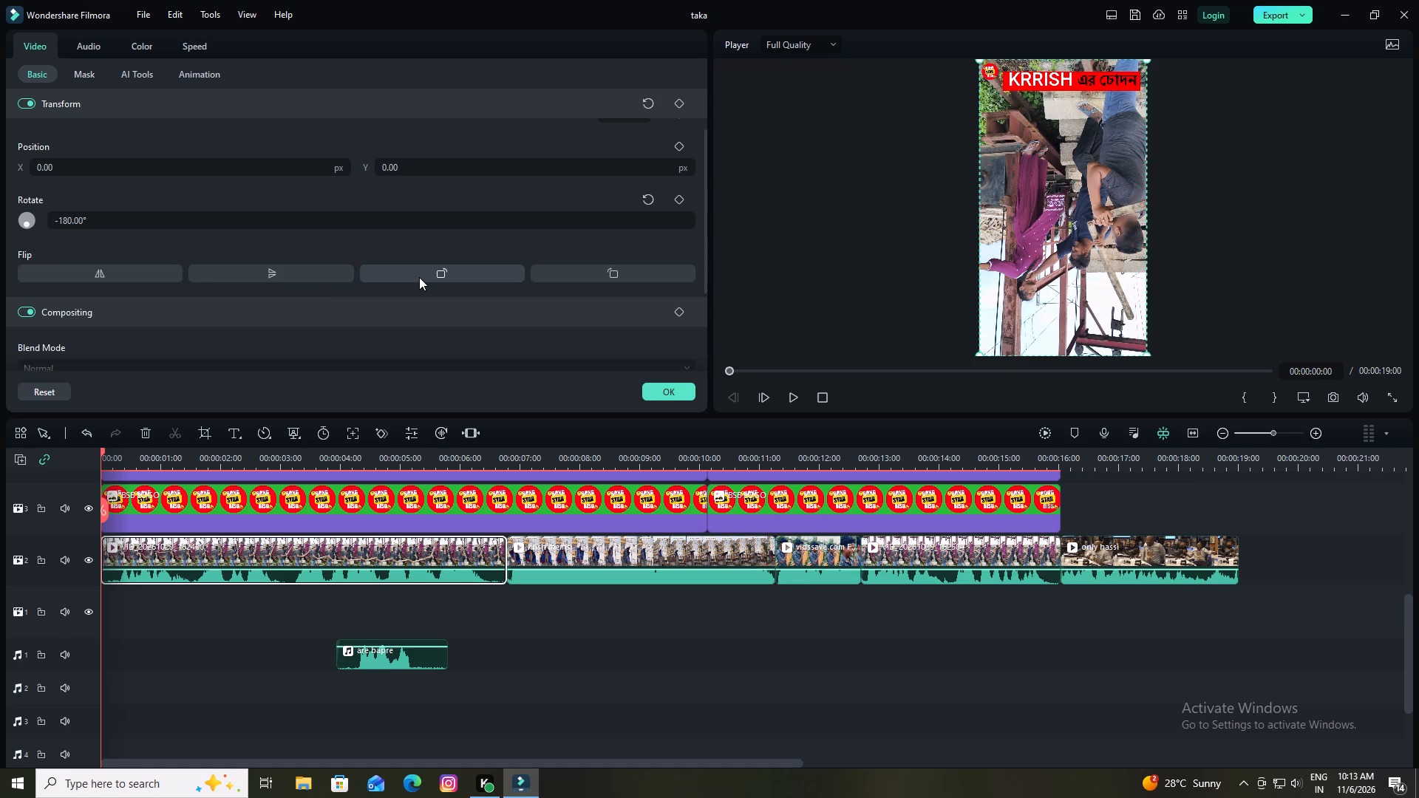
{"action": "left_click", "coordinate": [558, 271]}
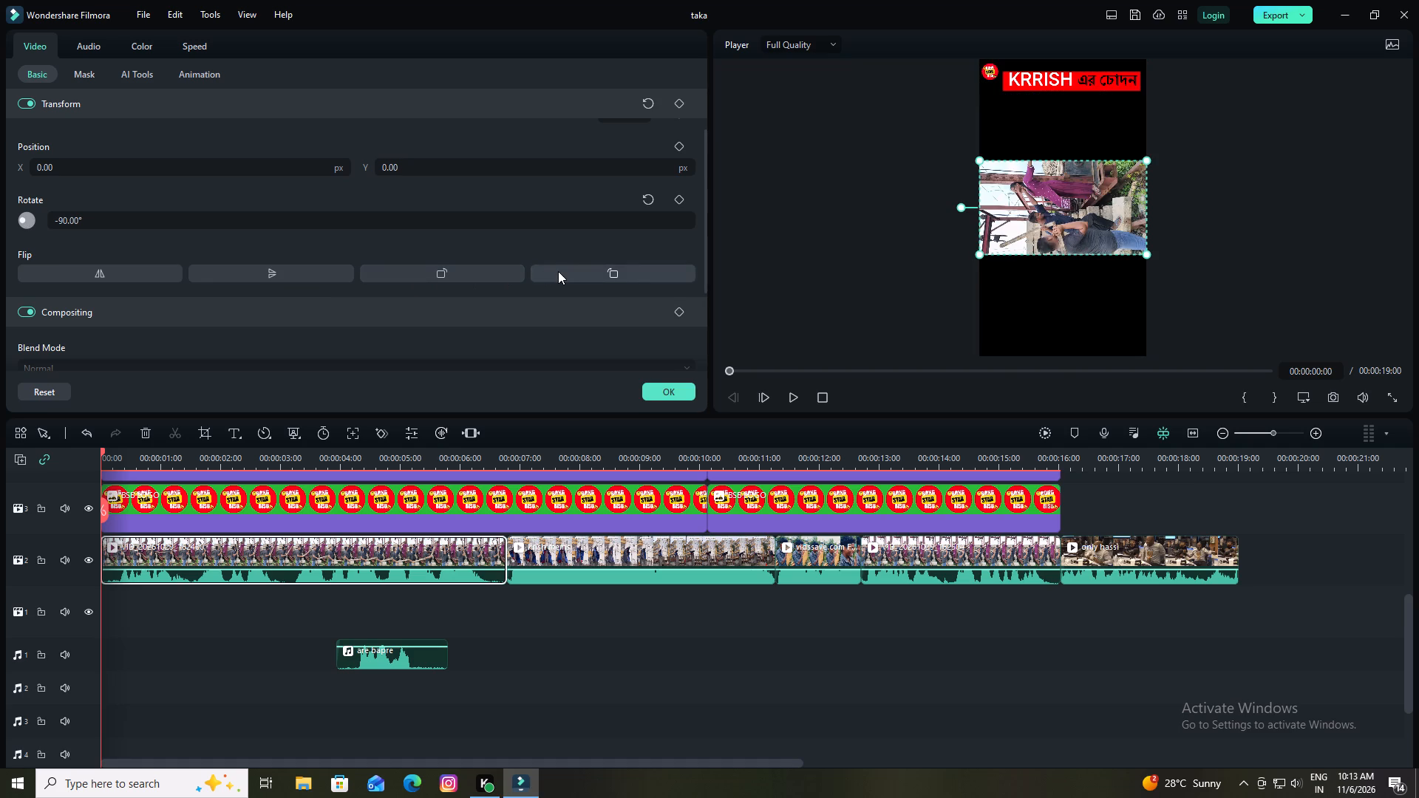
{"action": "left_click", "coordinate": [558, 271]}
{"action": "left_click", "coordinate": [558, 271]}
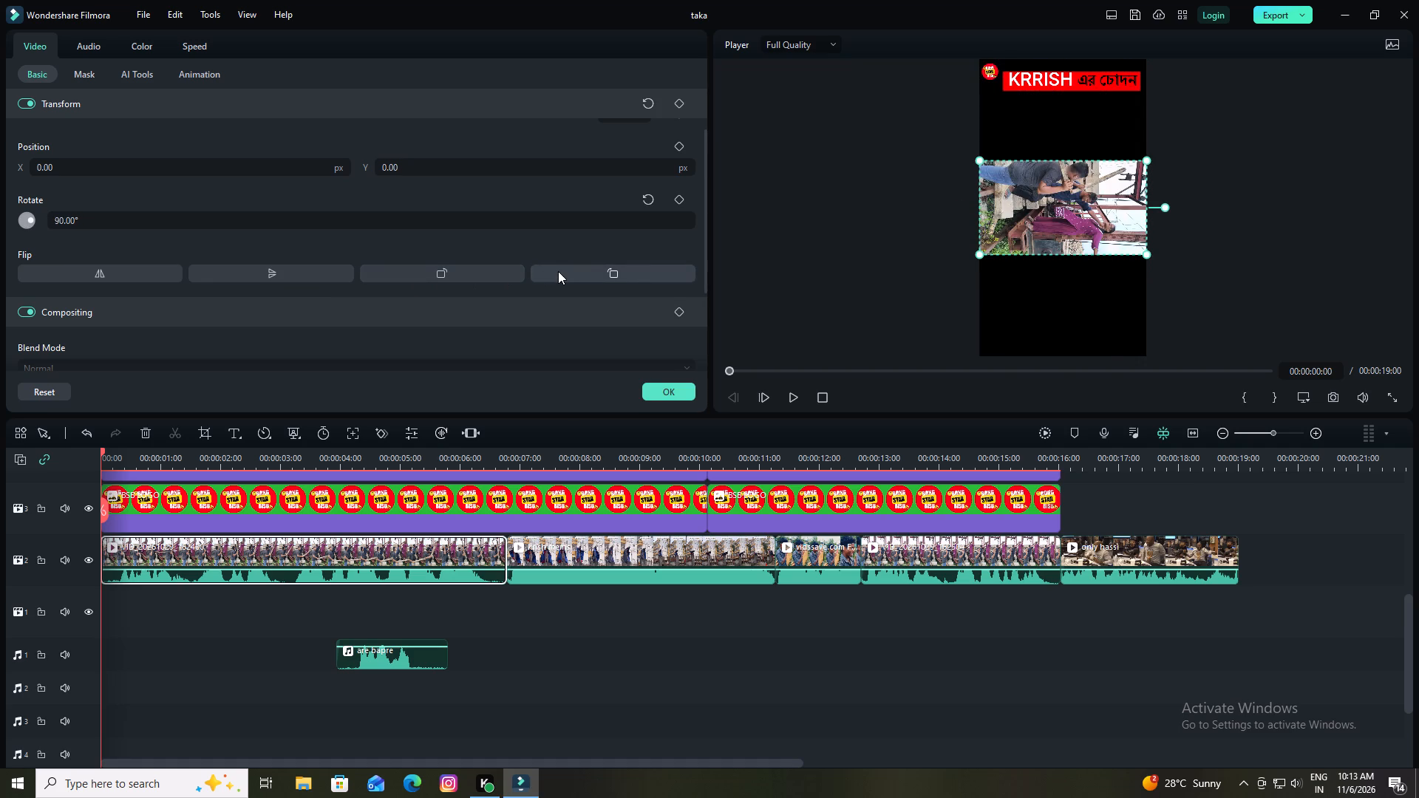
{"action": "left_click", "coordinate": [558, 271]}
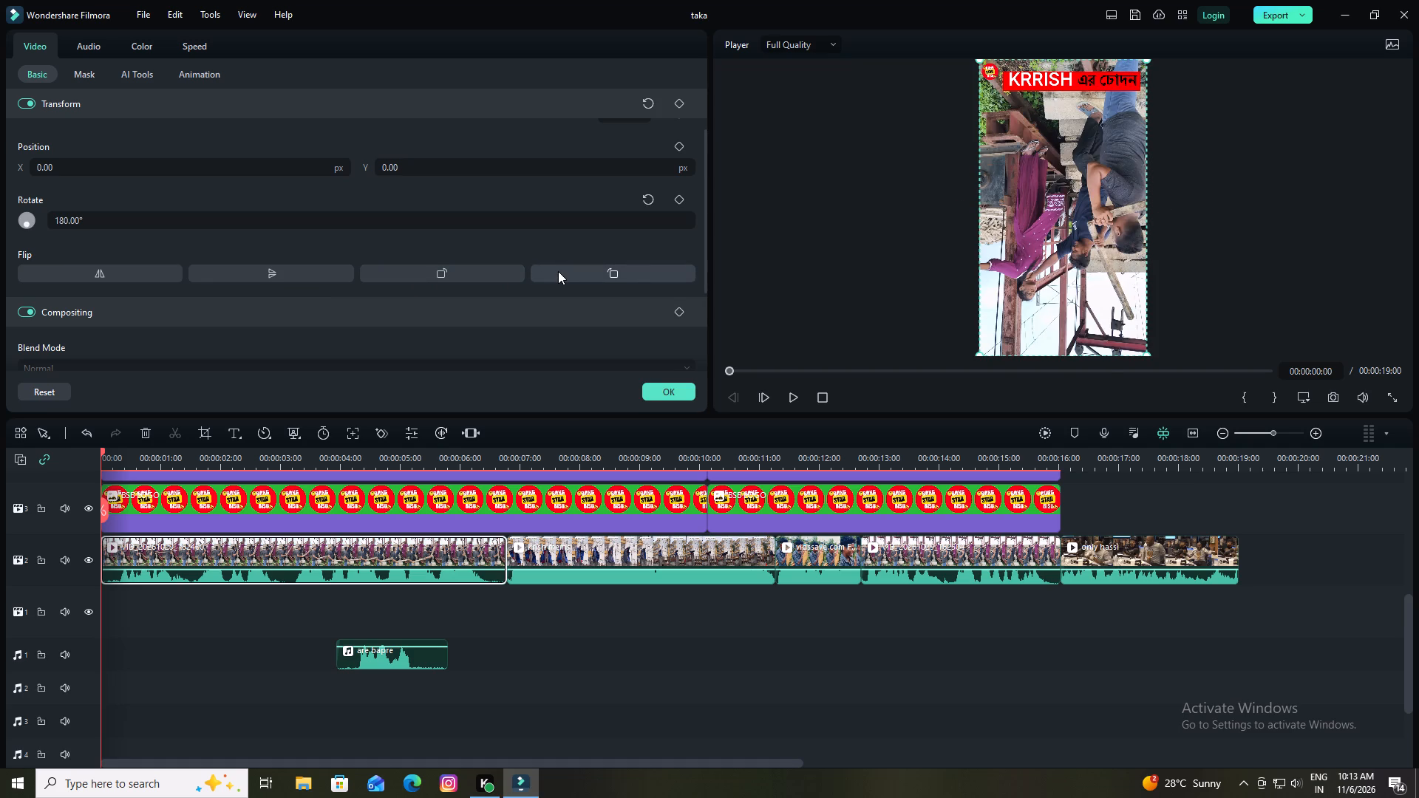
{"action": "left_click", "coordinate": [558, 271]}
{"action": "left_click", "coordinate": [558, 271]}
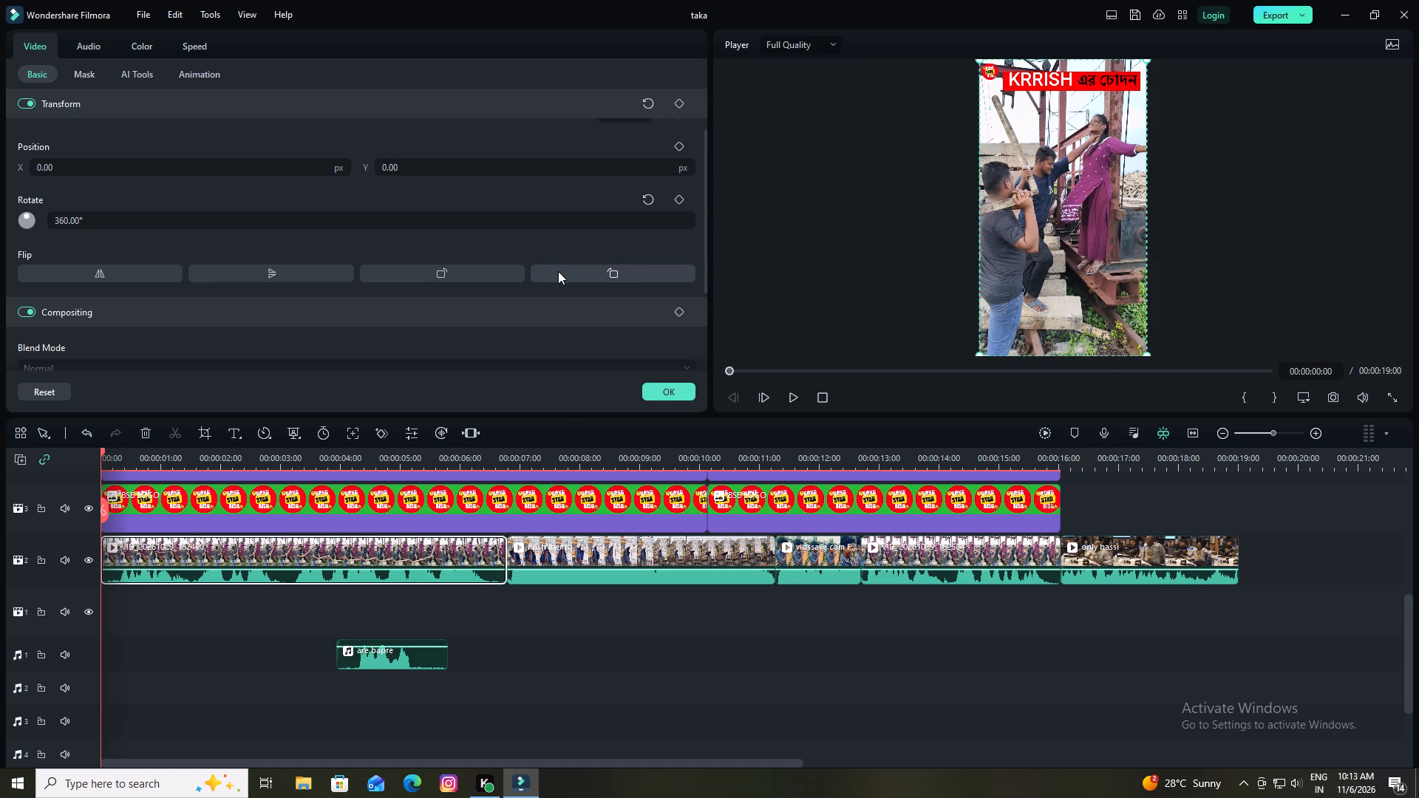
Rotate the first main-track clip to 180° and flip it vertically to mirror the picture.
{"action": "left_click", "coordinate": [406, 274]}
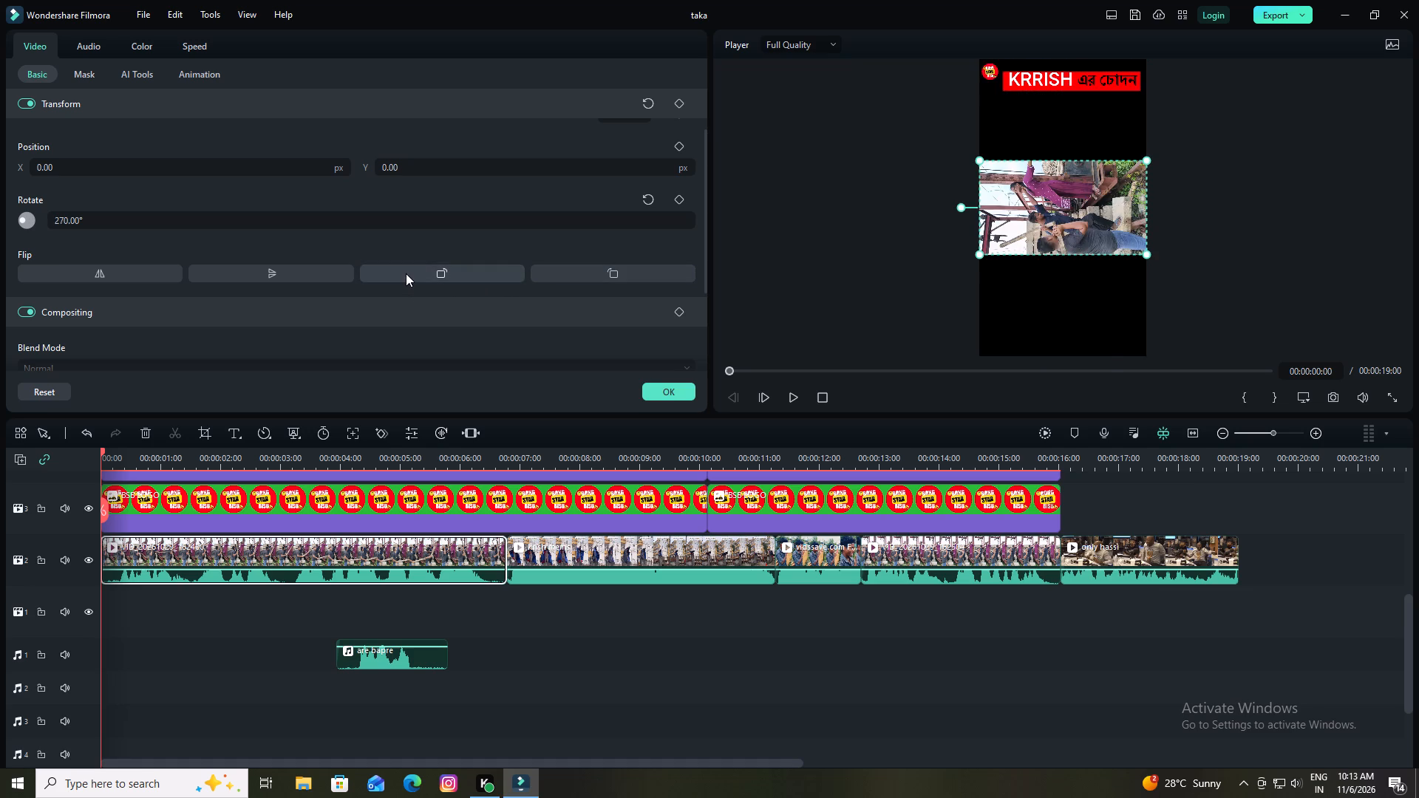
{"action": "left_click", "coordinate": [406, 273]}
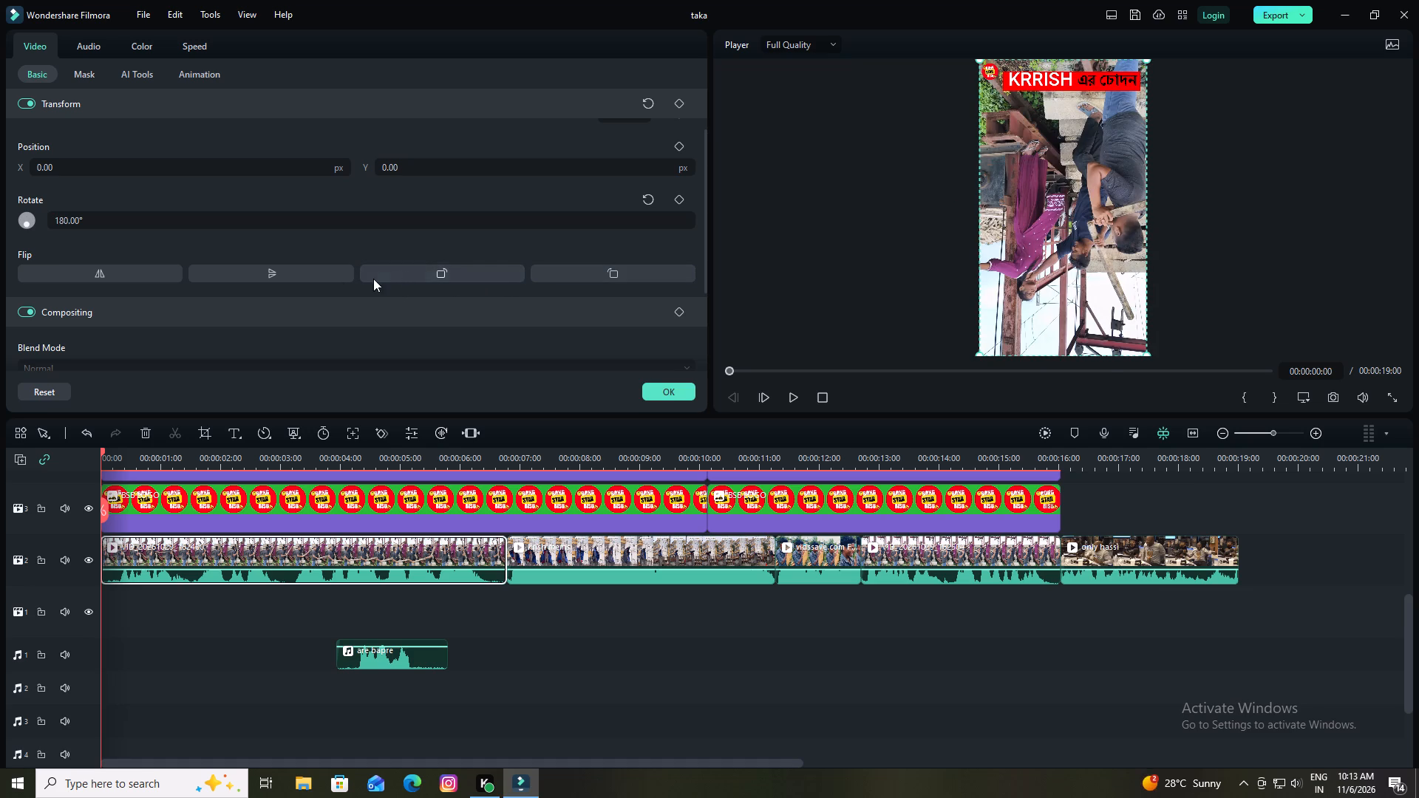
{"action": "left_click", "coordinate": [316, 277]}
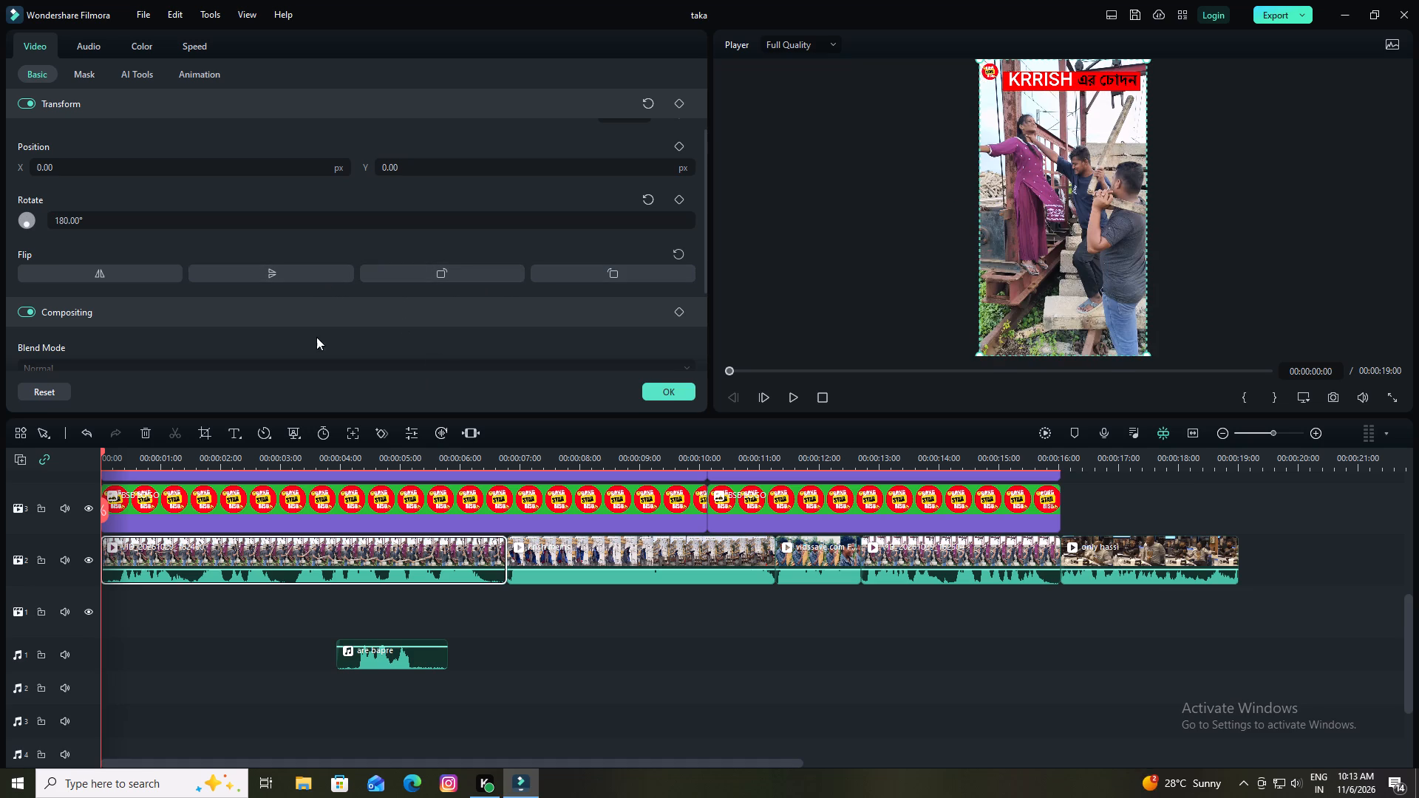
{"action": "left_click", "coordinate": [664, 393]}
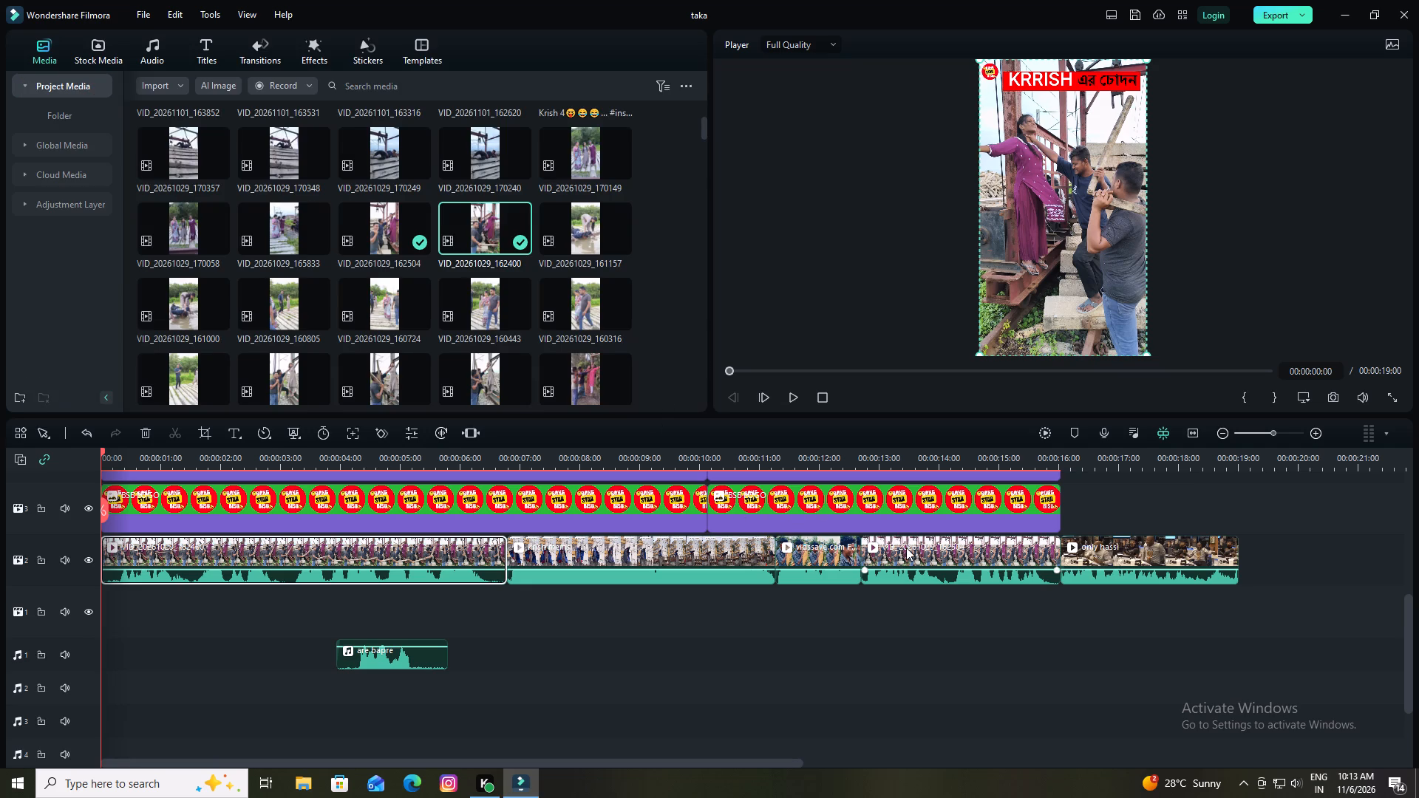
Flip the fourth main-track clip horizontally to mirror it like the first clip.
{"action": "double_click", "coordinate": [651, 554]}
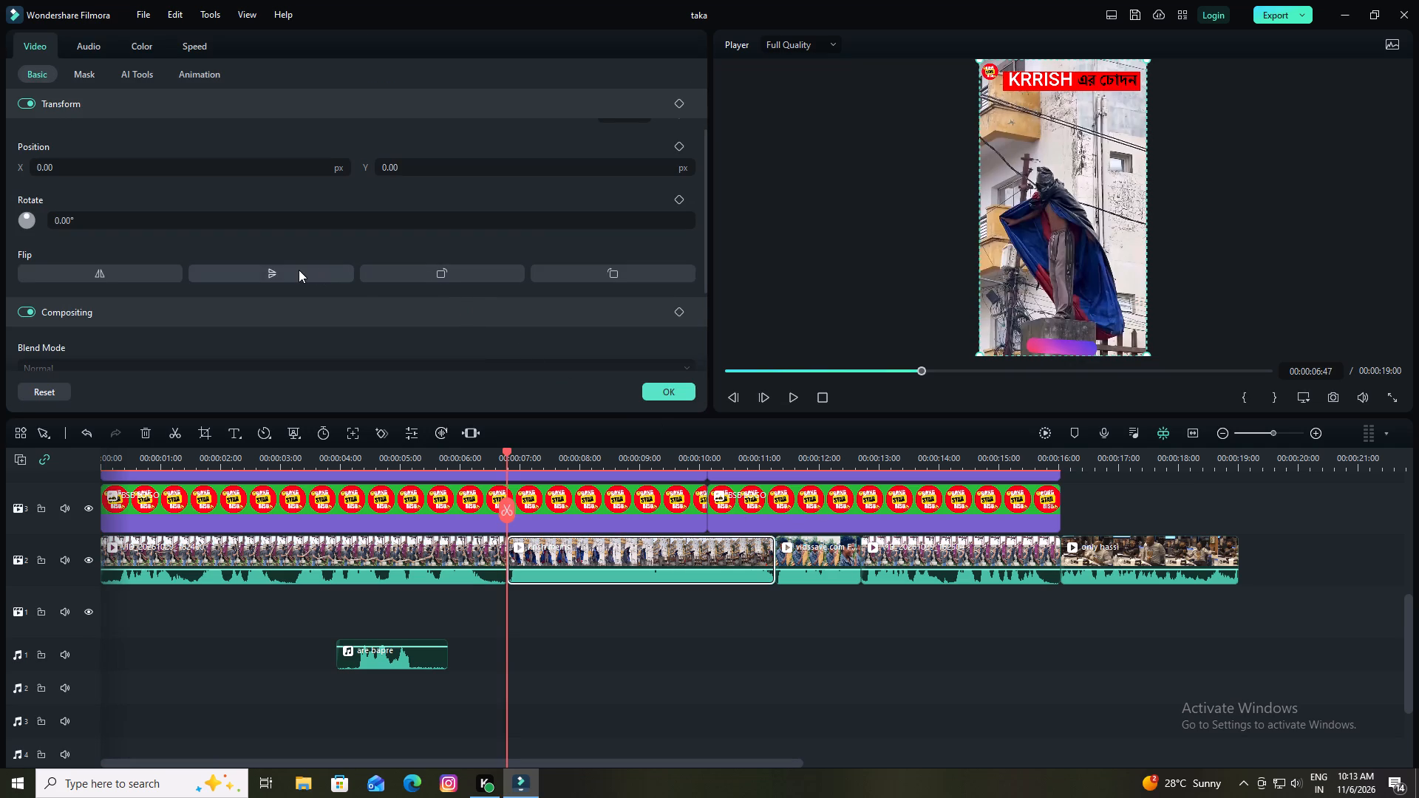
{"action": "double_click", "coordinate": [900, 554]}
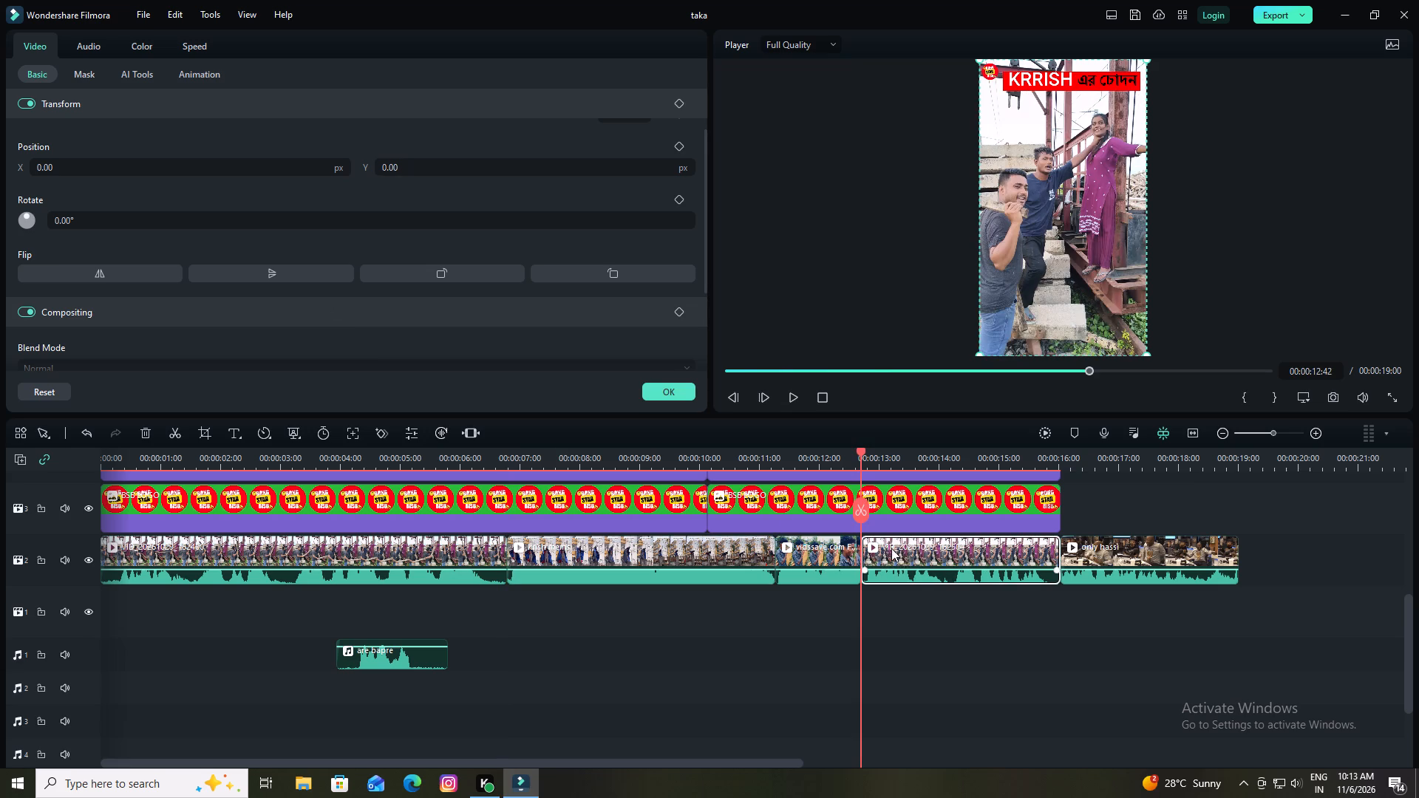
{"action": "left_click", "coordinate": [285, 271]}
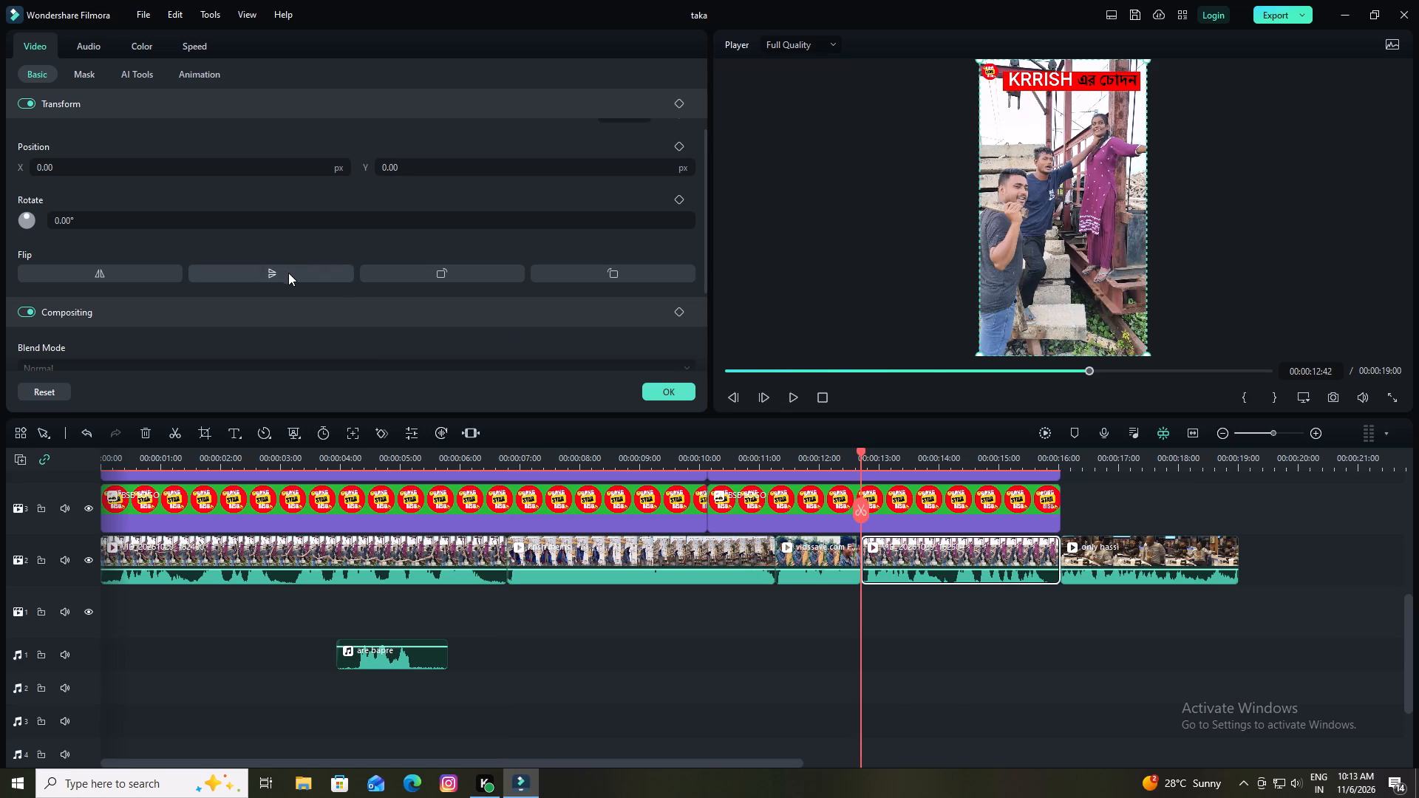
{"action": "left_click", "coordinate": [282, 270]}
{"action": "left_click", "coordinate": [282, 270]}
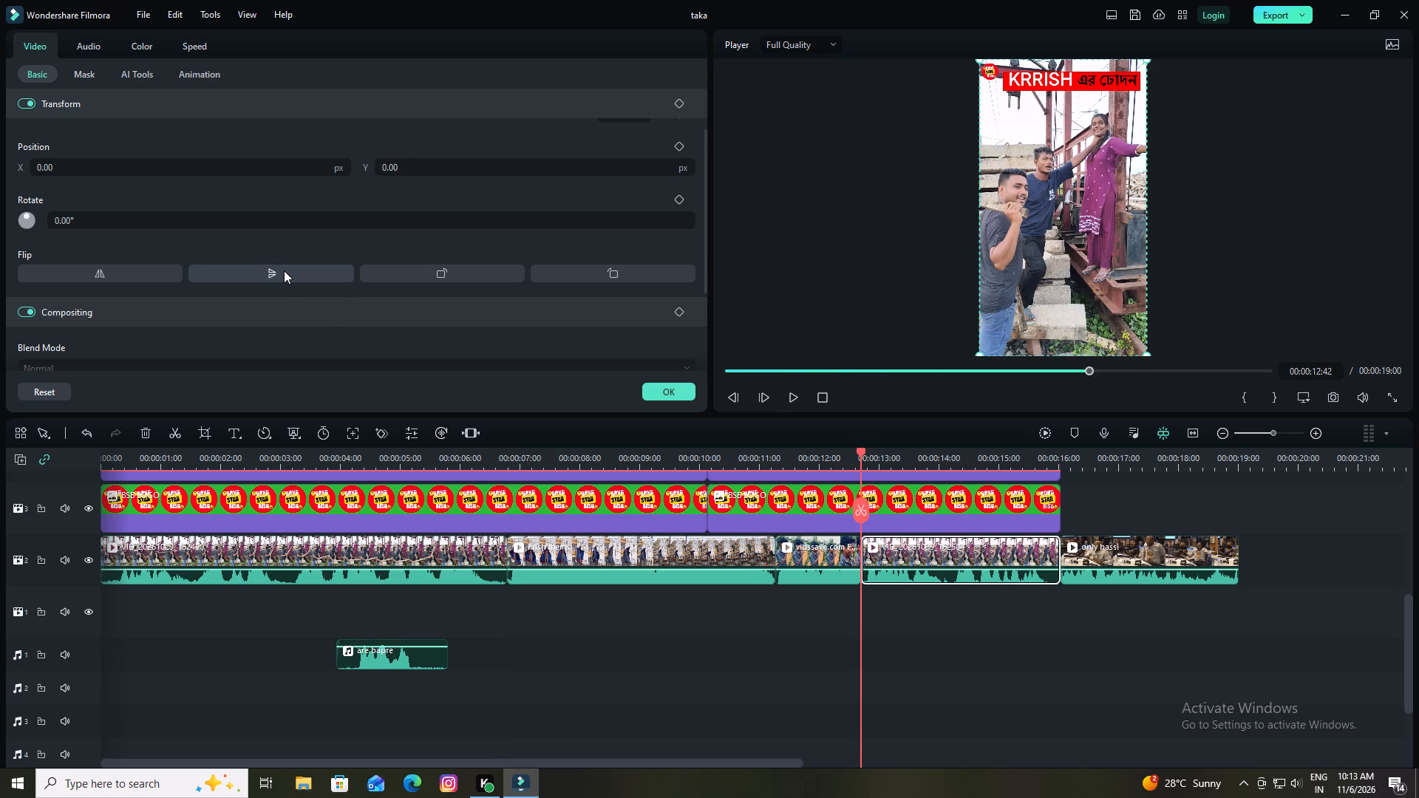
{"action": "left_click", "coordinate": [284, 270]}
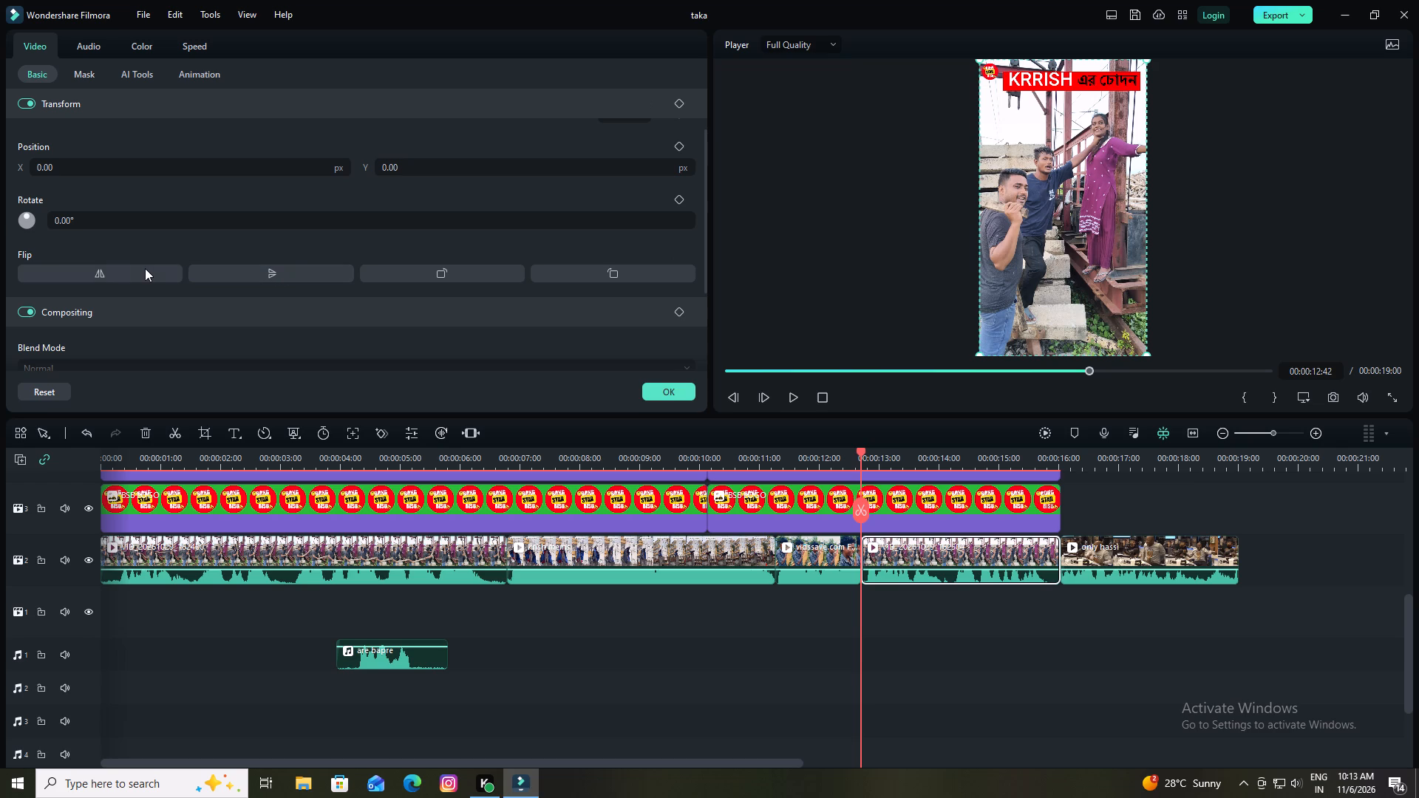
{"action": "left_click", "coordinate": [141, 268]}
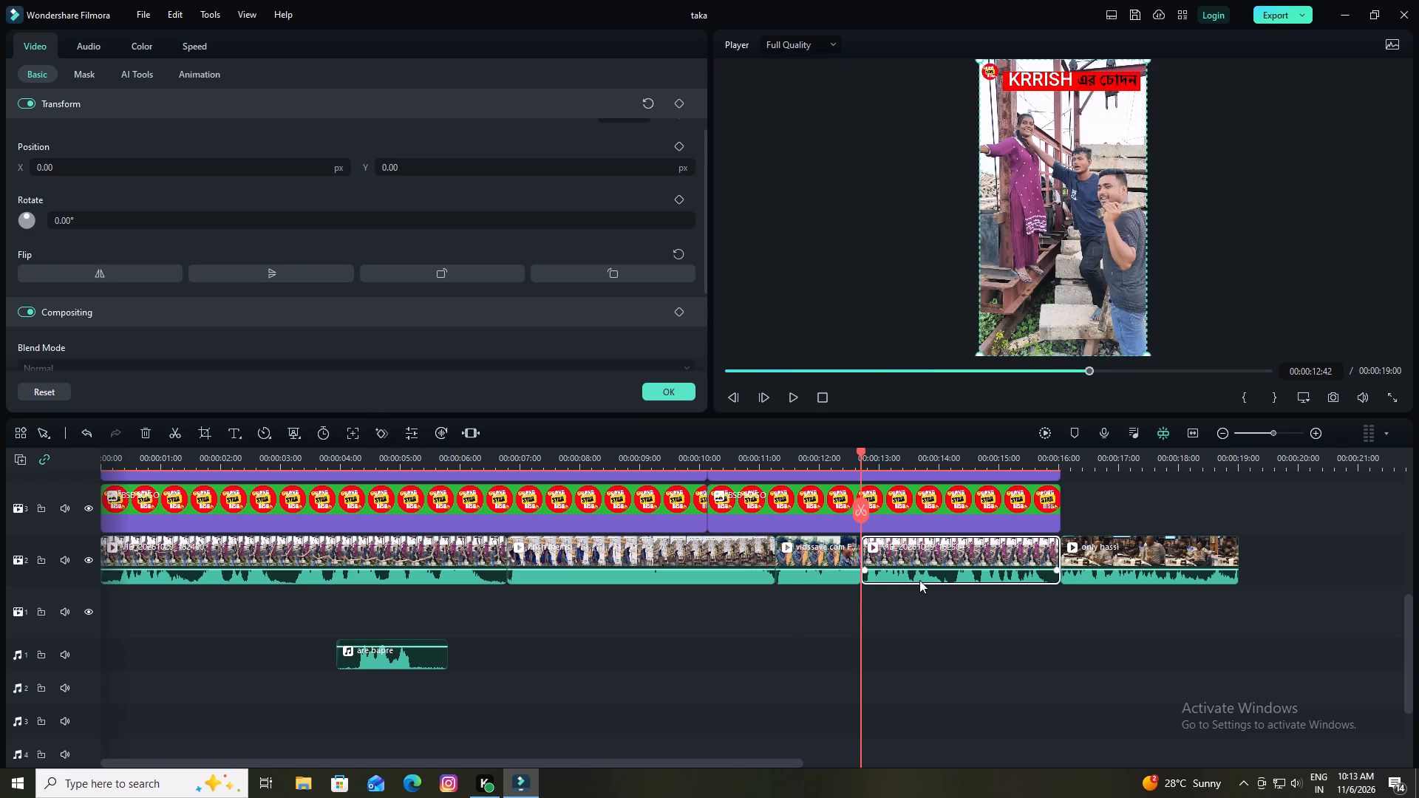
{"action": "left_click", "coordinate": [665, 394]}
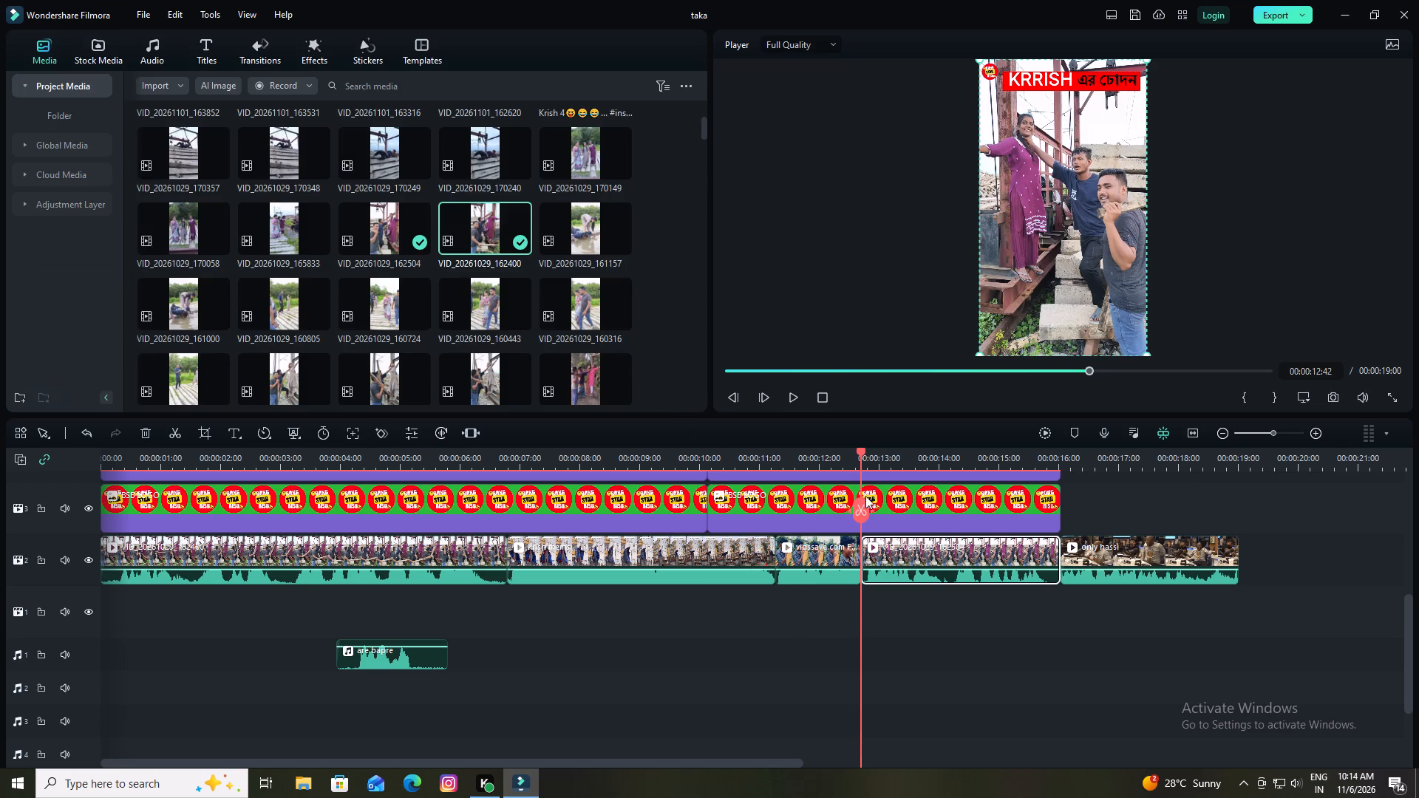
Play the whole edited video from the start to review it.
{"action": "left_click_drag", "start_coordinate": [860, 453], "coordinate": [16, 472]}
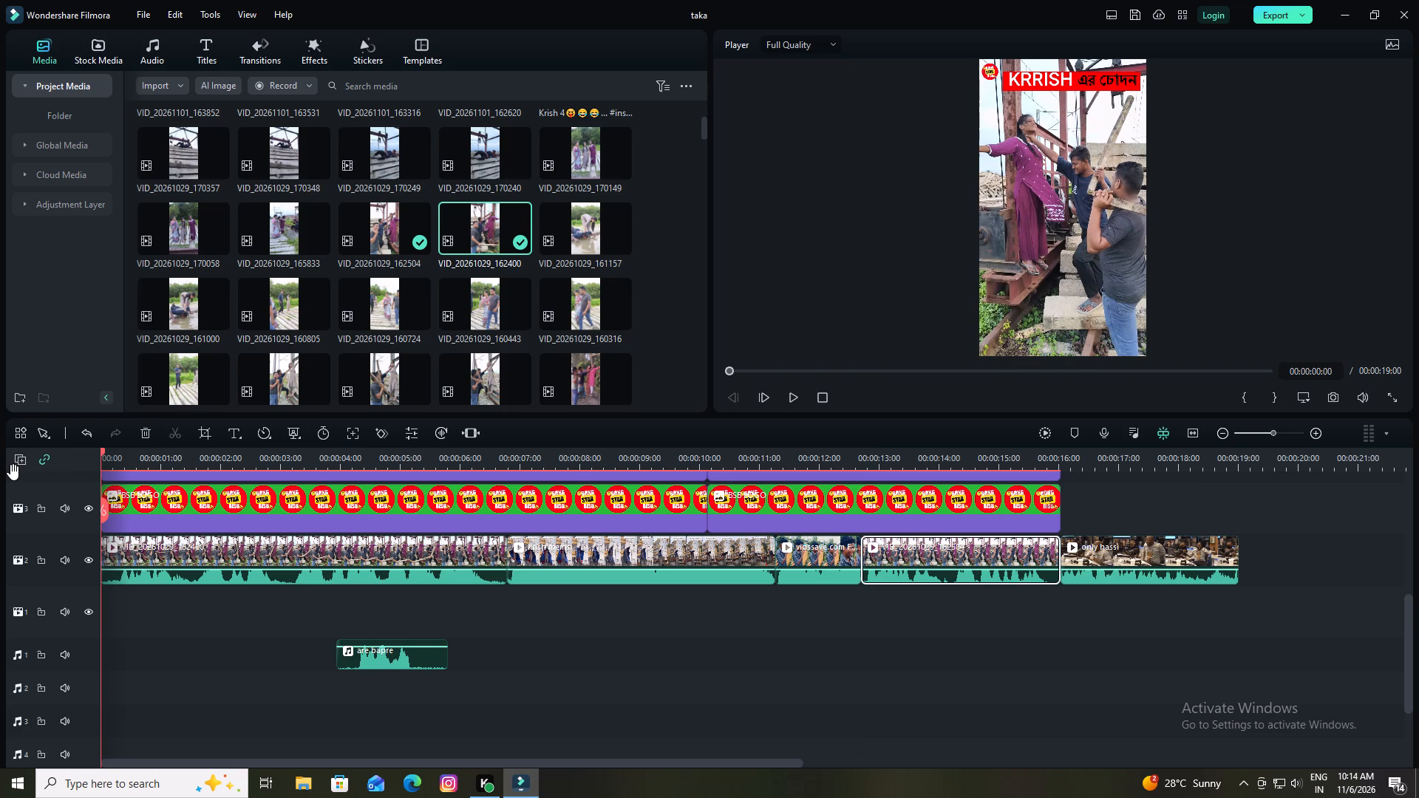
{"action": "key", "text": "space"}
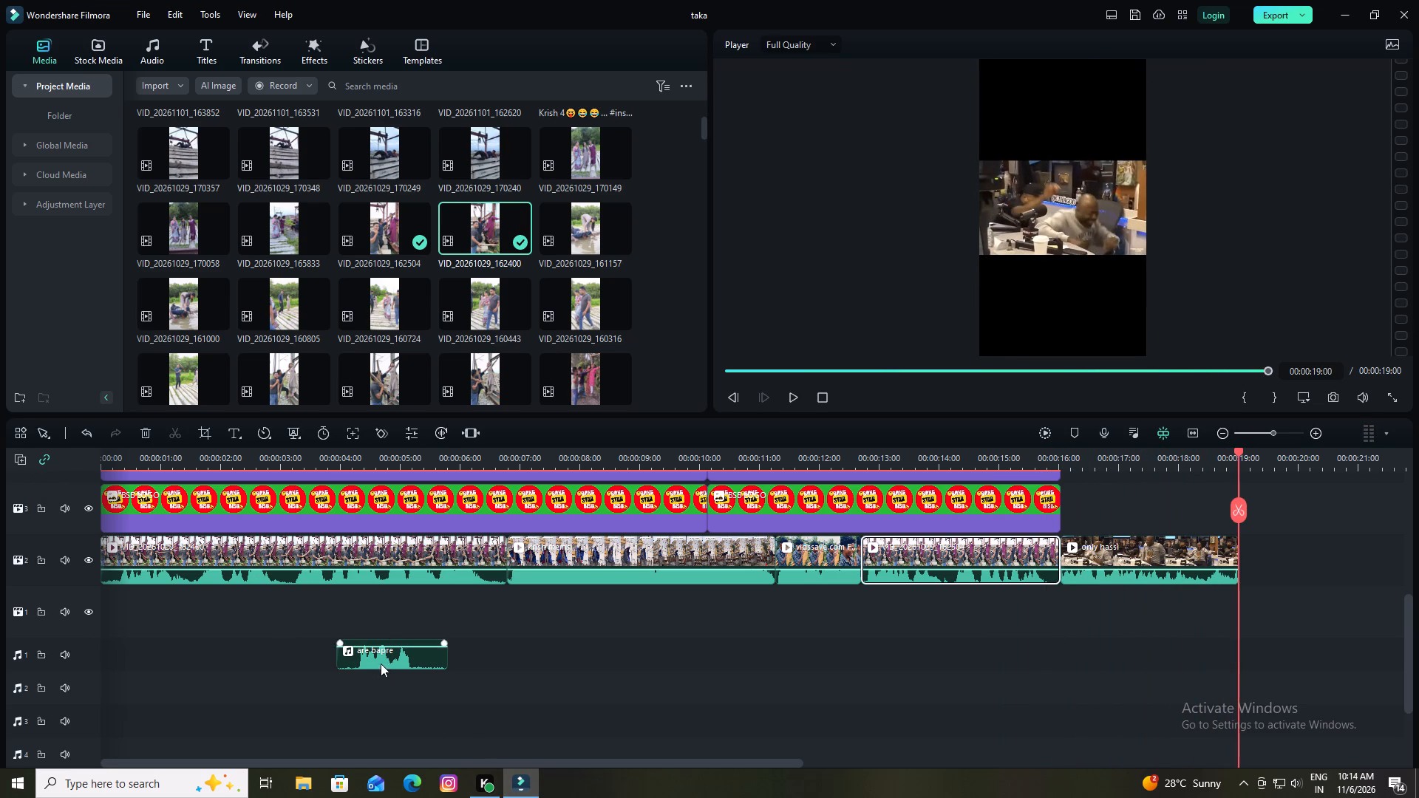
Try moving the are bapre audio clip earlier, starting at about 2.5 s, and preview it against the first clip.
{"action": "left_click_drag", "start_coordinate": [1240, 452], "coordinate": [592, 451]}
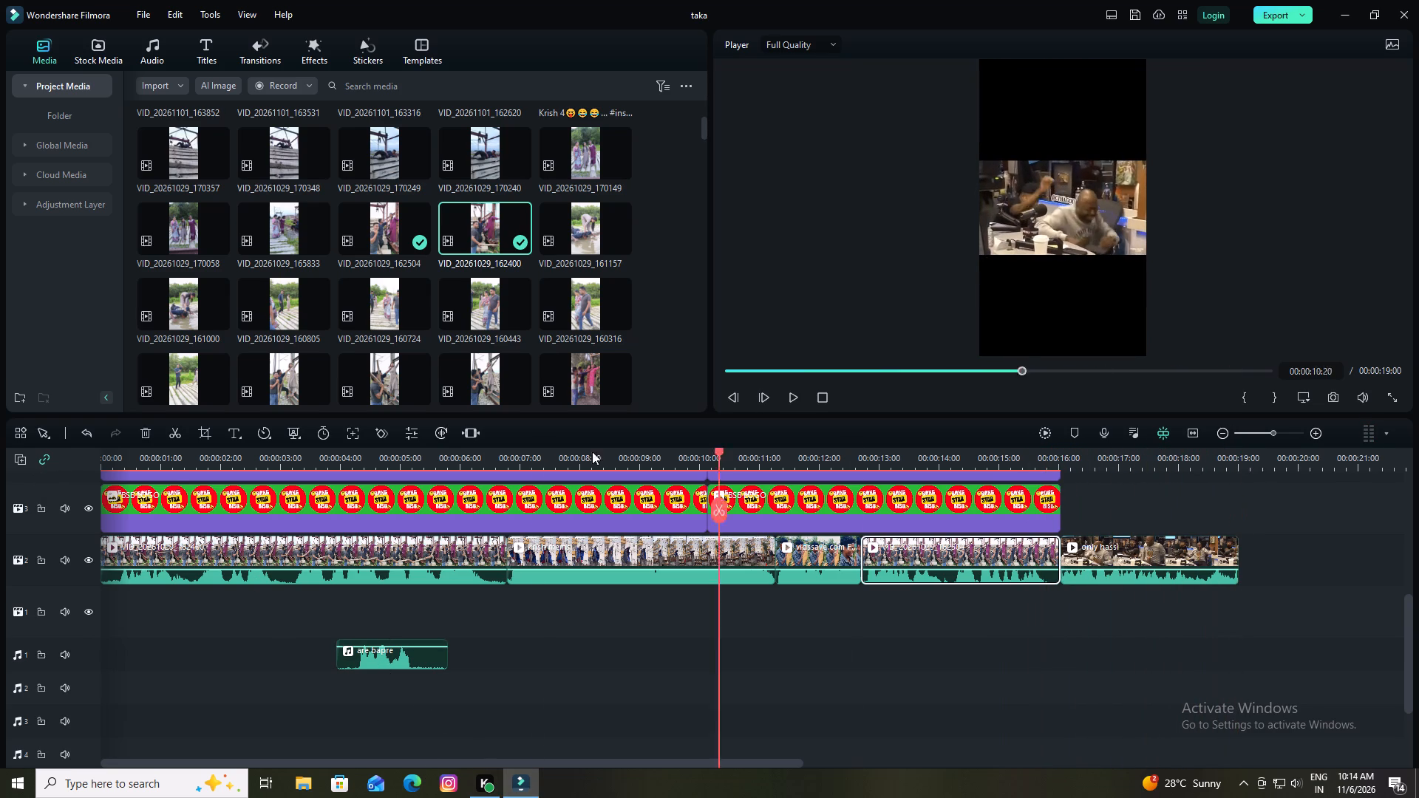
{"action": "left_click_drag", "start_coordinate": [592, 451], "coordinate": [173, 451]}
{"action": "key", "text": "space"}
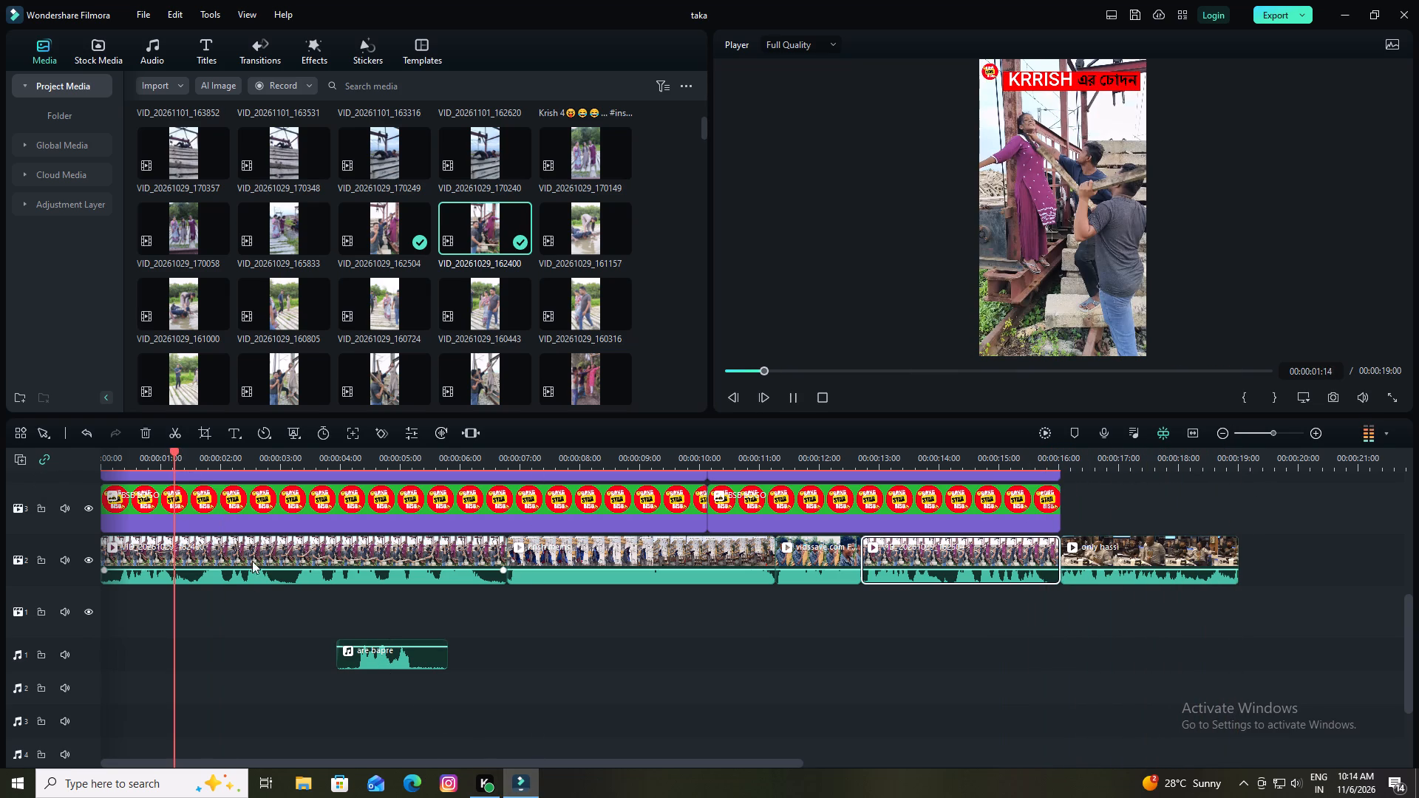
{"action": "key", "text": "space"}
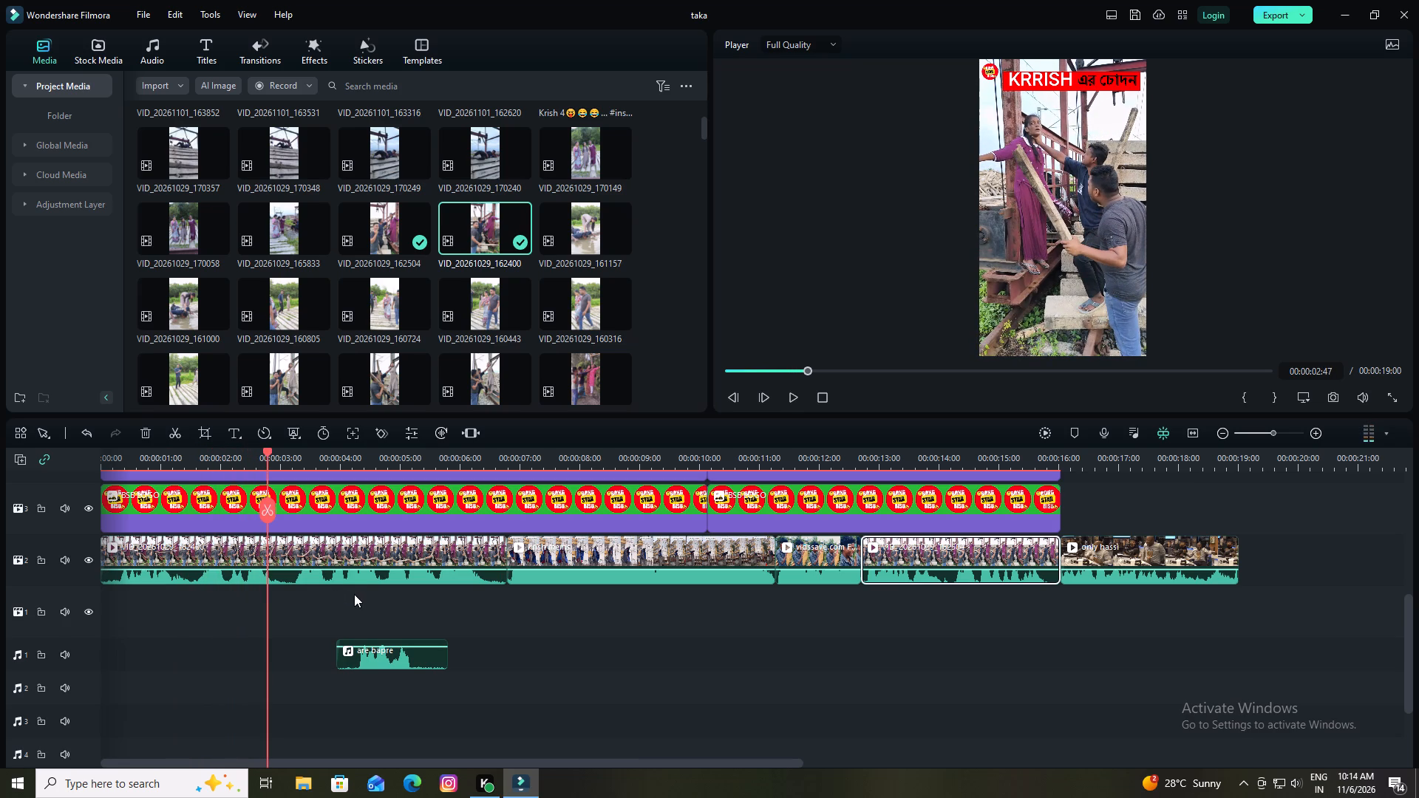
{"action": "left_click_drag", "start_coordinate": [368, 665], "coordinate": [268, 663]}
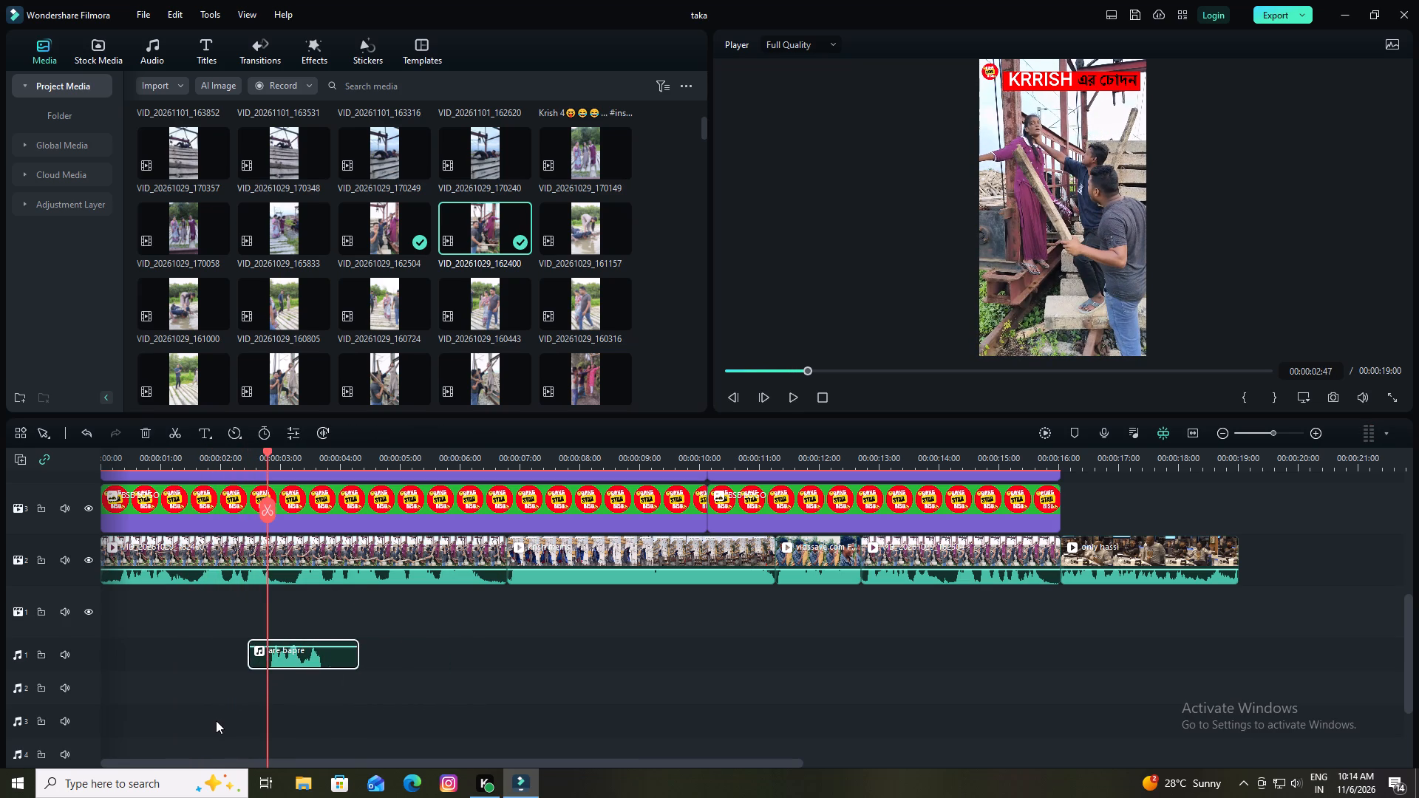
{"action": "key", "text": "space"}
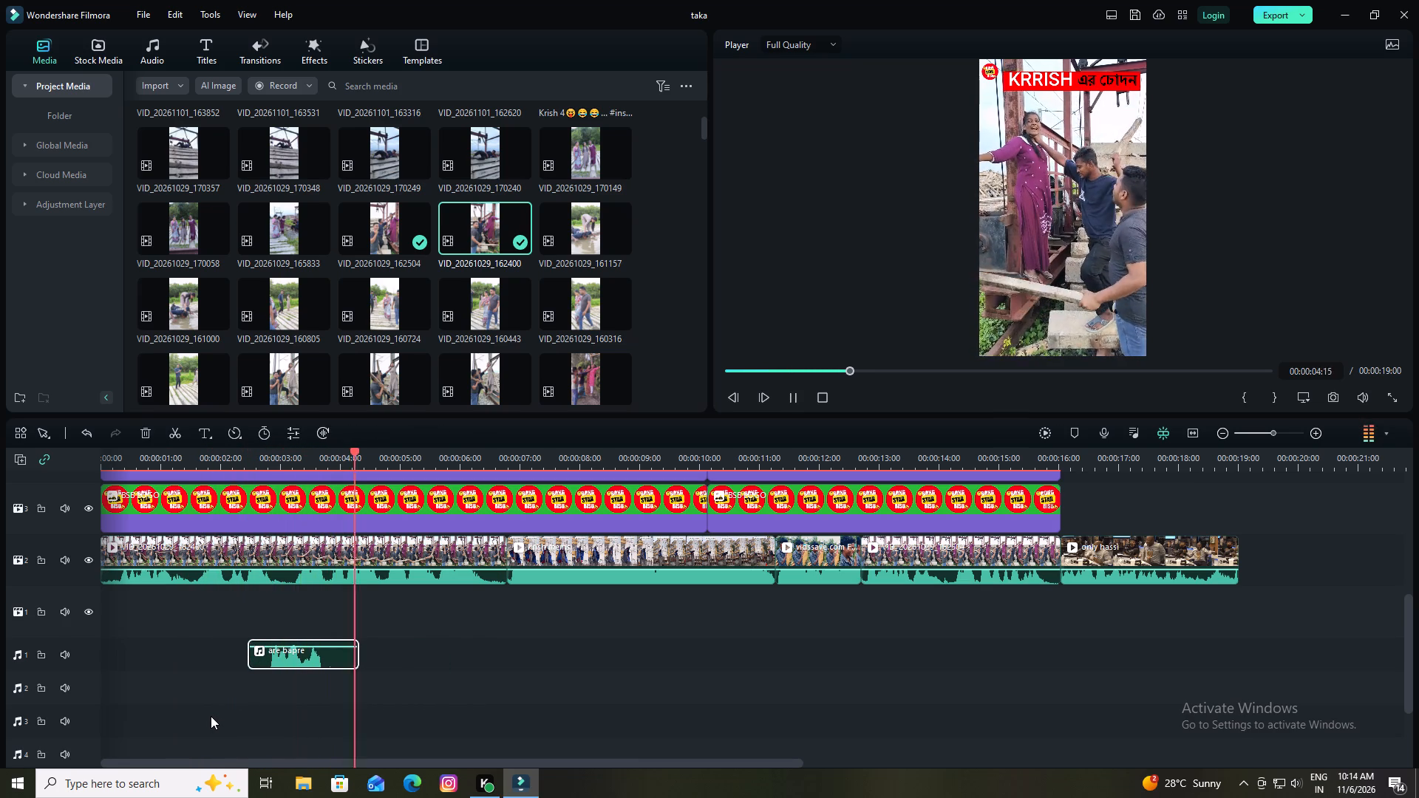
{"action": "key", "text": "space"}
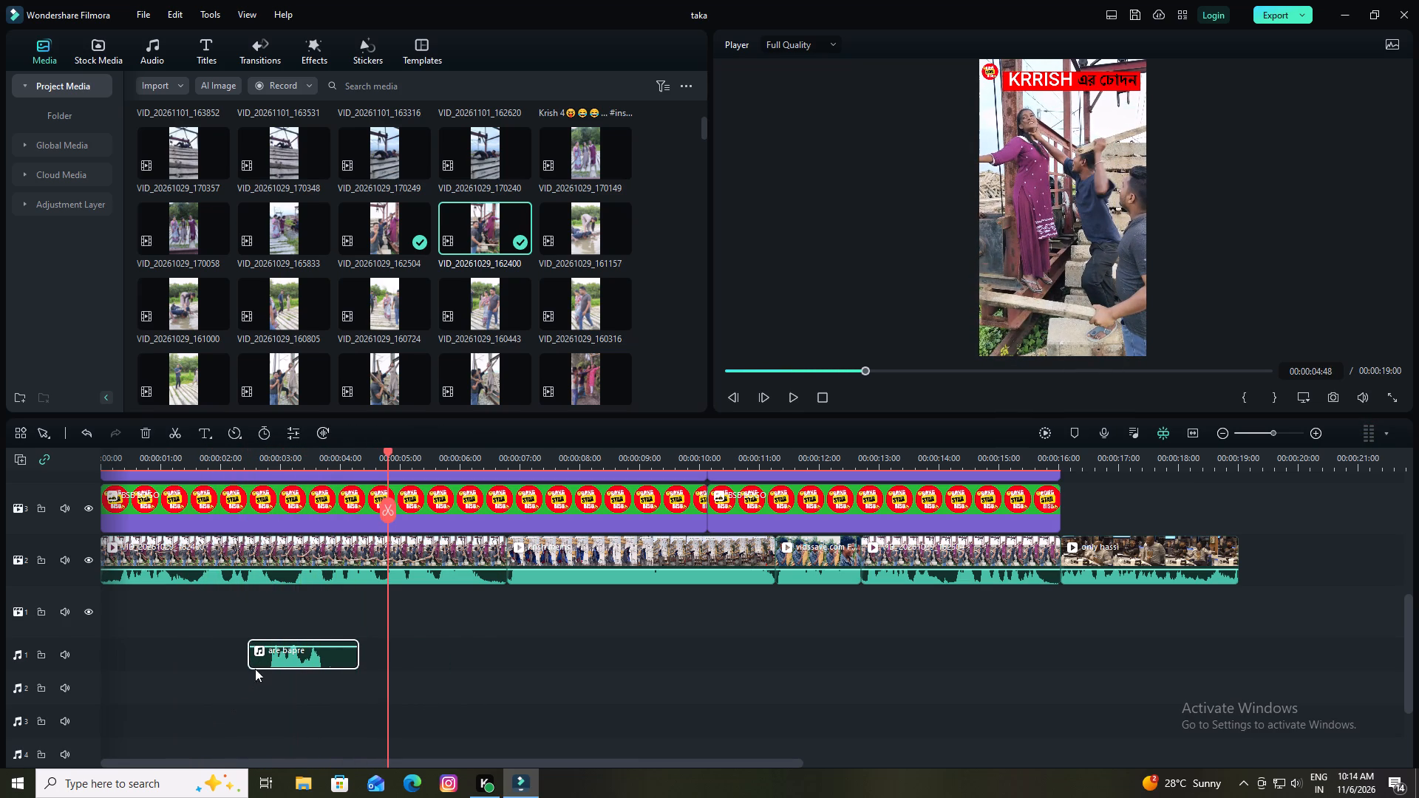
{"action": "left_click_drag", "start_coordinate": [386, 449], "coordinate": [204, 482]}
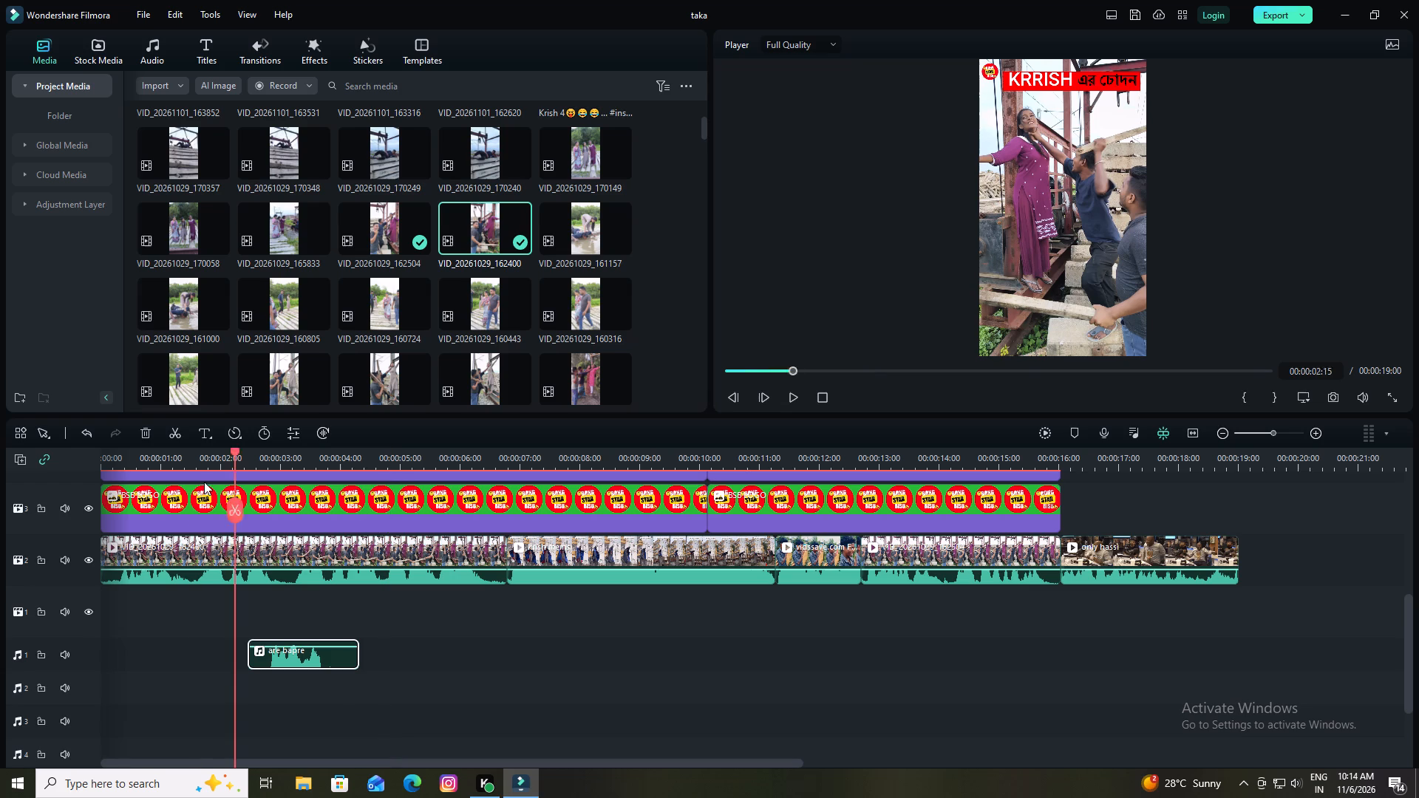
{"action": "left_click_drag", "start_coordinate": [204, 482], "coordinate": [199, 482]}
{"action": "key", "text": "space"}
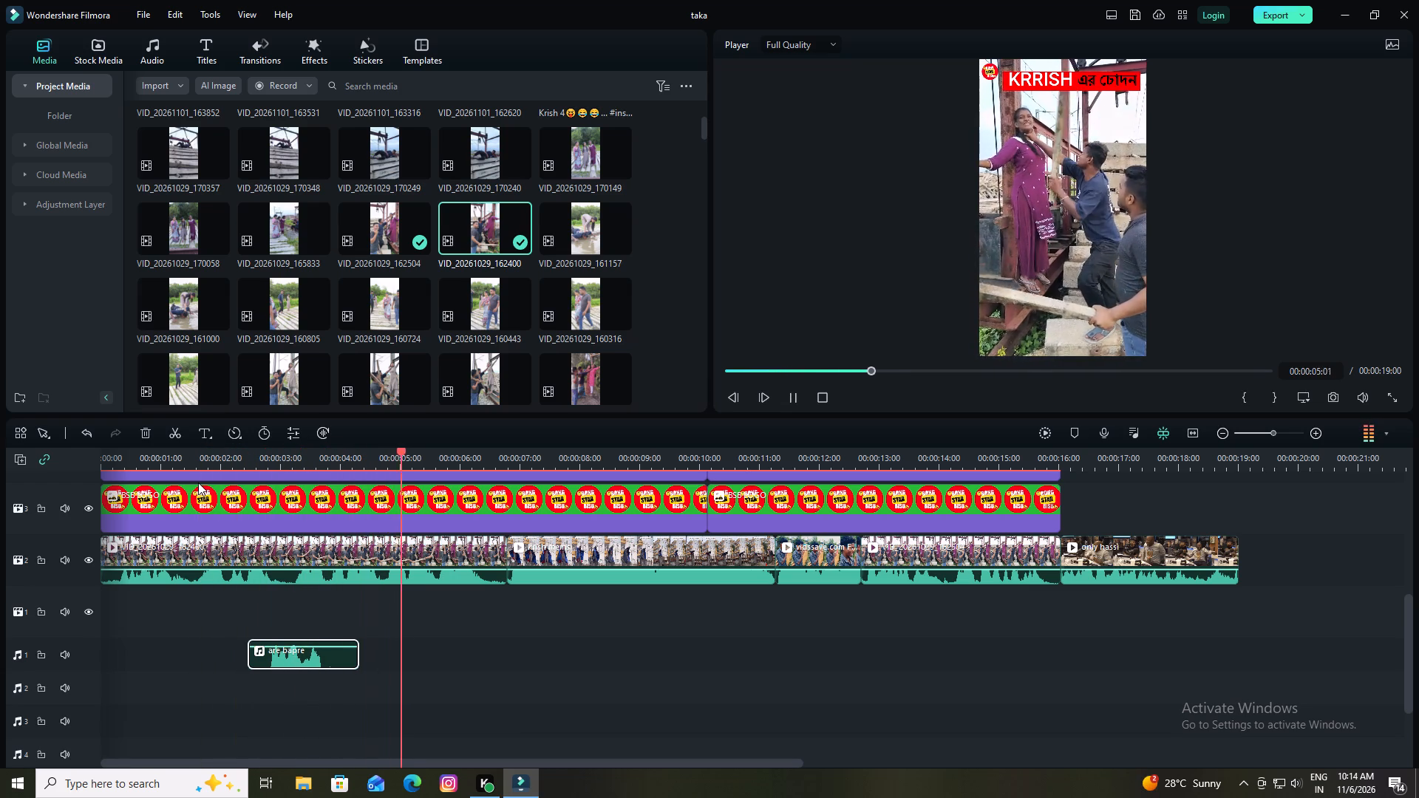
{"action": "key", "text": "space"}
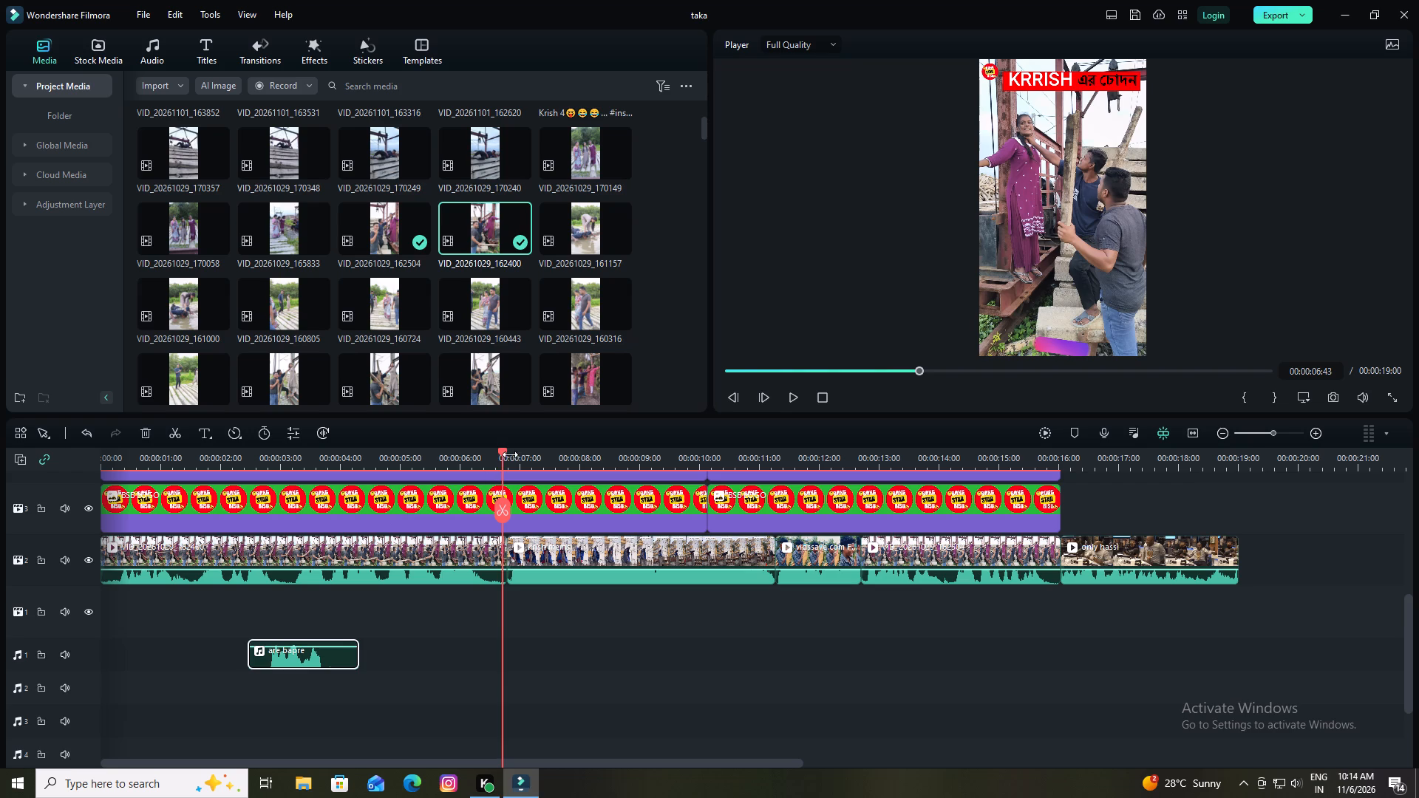
Move the are bapre audio clip to start at about 5.2 s, across the first main clip's end, and preview it.
{"action": "left_click_drag", "start_coordinate": [503, 451], "coordinate": [282, 479]}
{"action": "left_click_drag", "start_coordinate": [299, 661], "coordinate": [466, 655]}
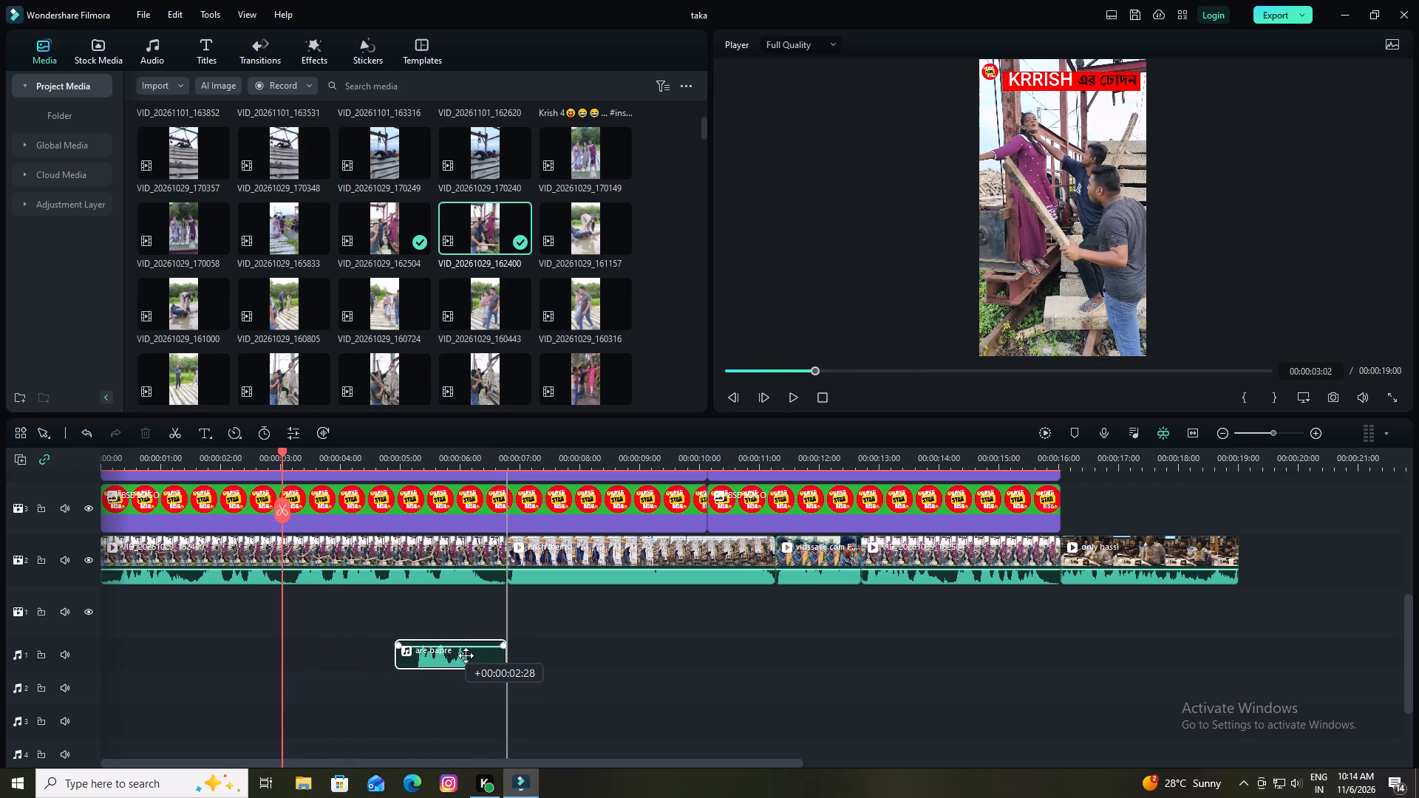
{"action": "left_click_drag", "start_coordinate": [466, 655], "coordinate": [474, 658]}
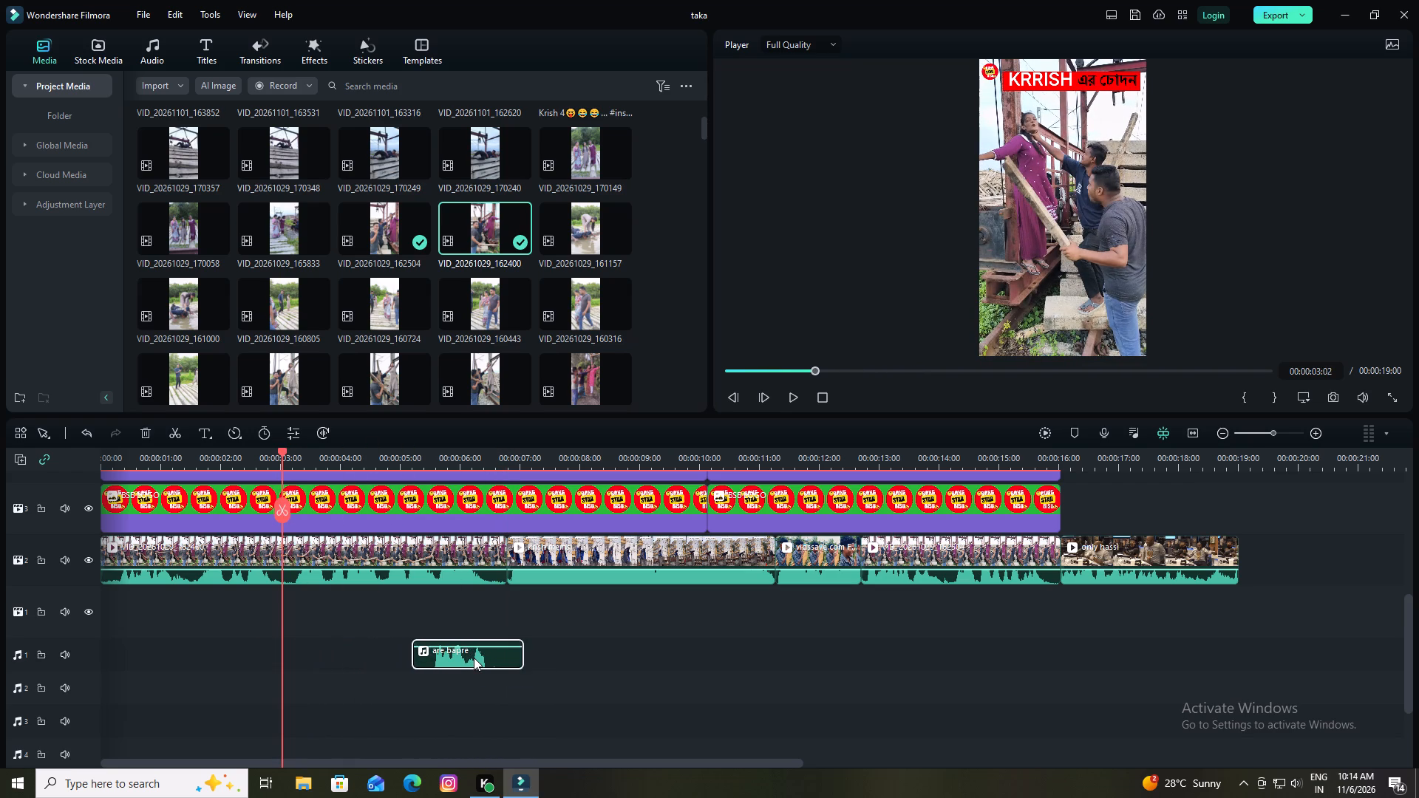
{"action": "key", "text": "space"}
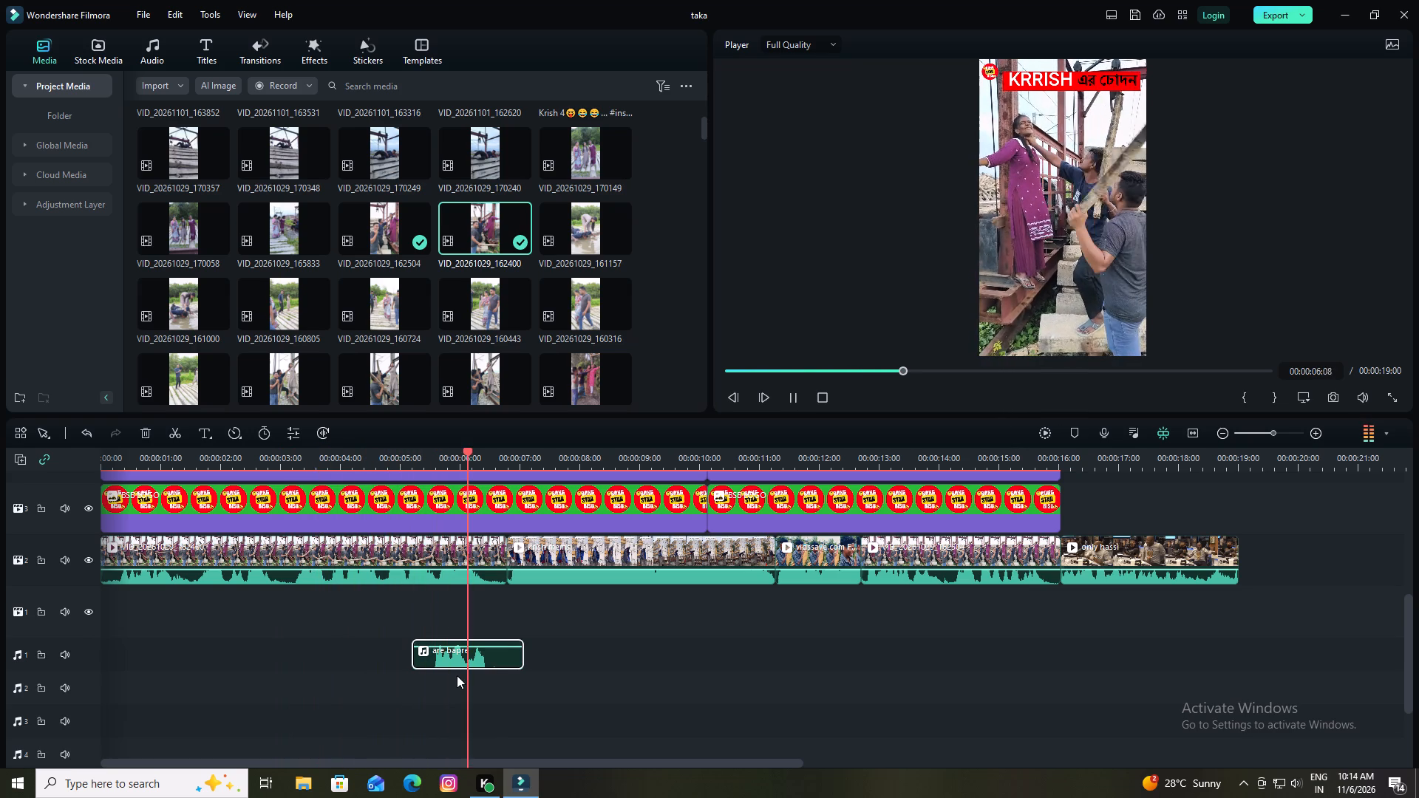
{"action": "key", "text": "space"}
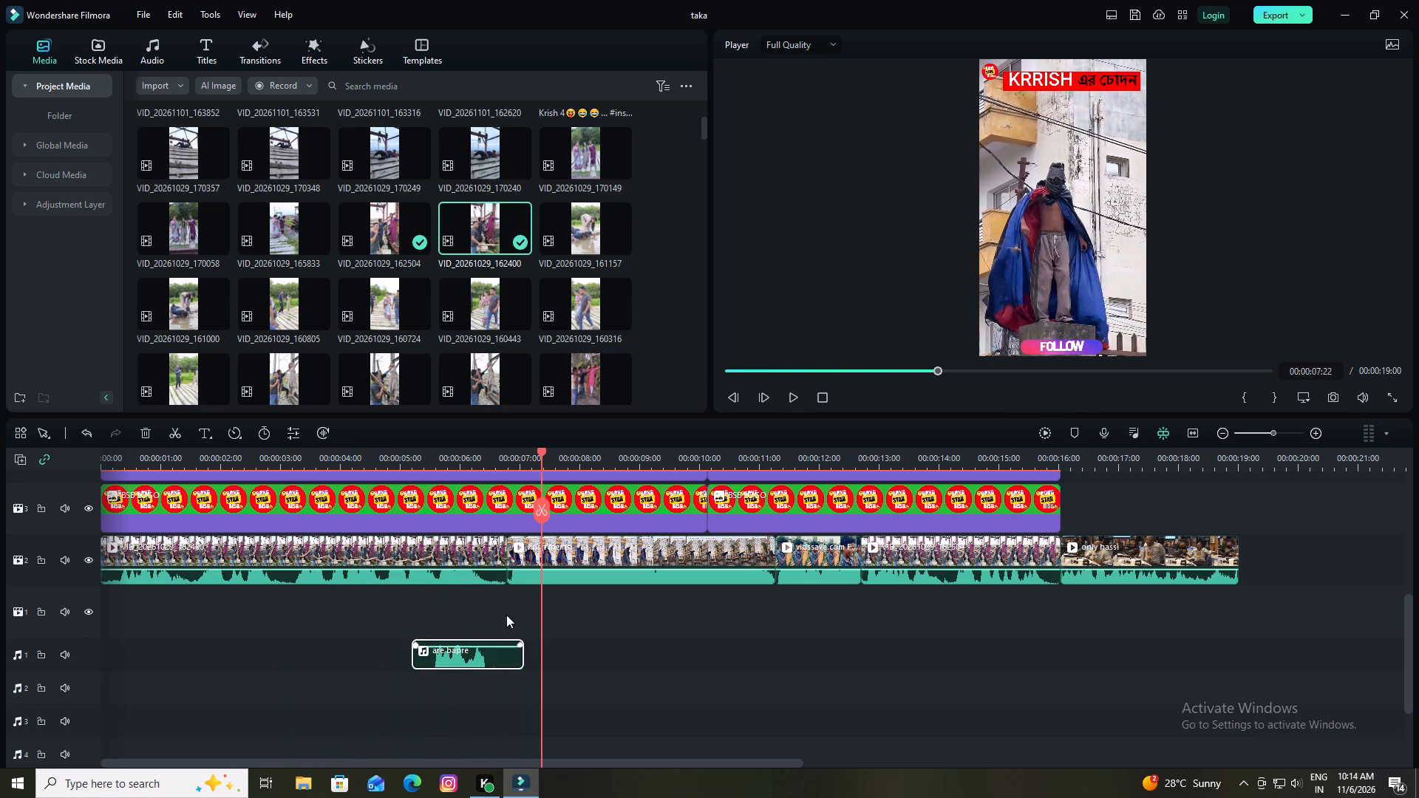
{"action": "left_click_drag", "start_coordinate": [542, 453], "coordinate": [425, 499]}
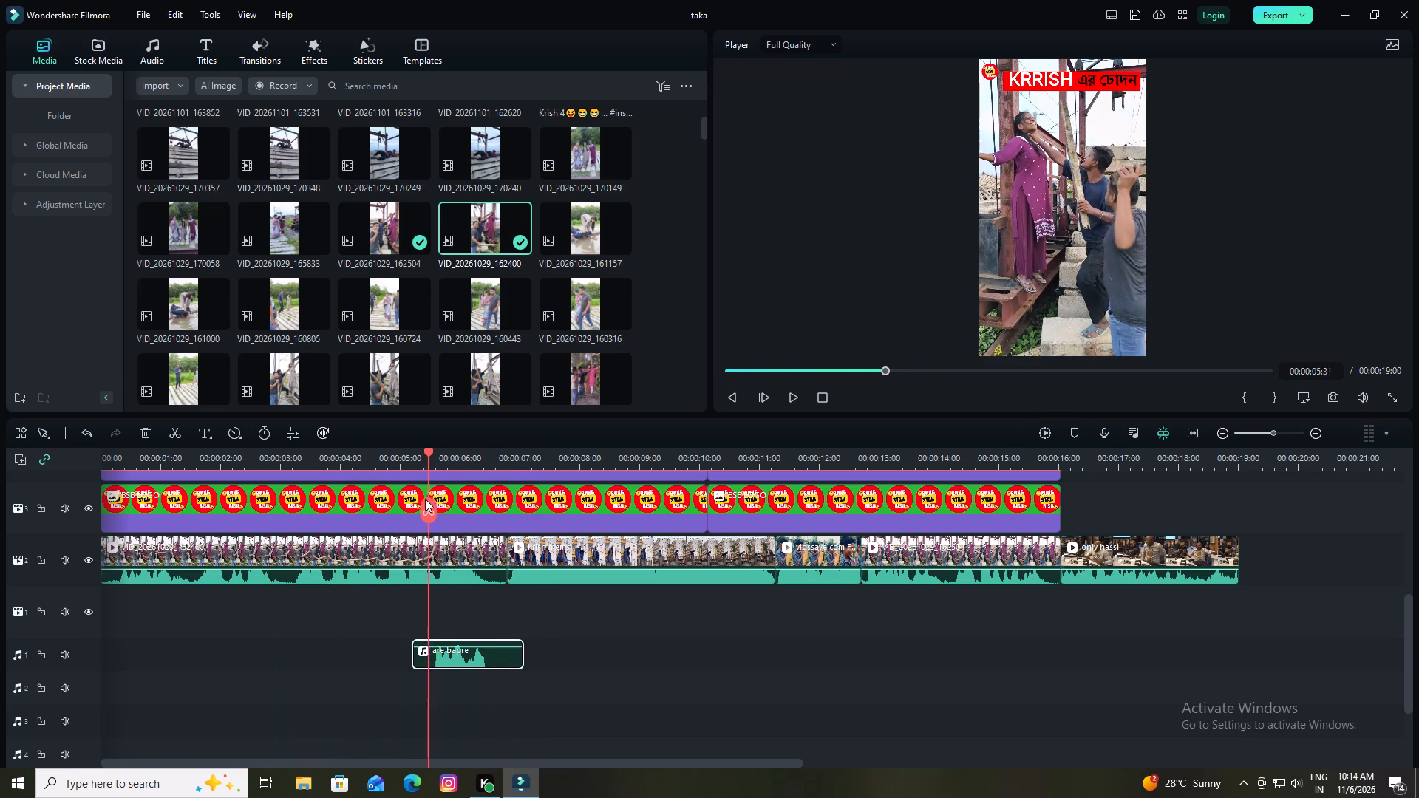
{"action": "left_click_drag", "start_coordinate": [425, 499], "coordinate": [423, 499]}
{"action": "key", "text": "space"}
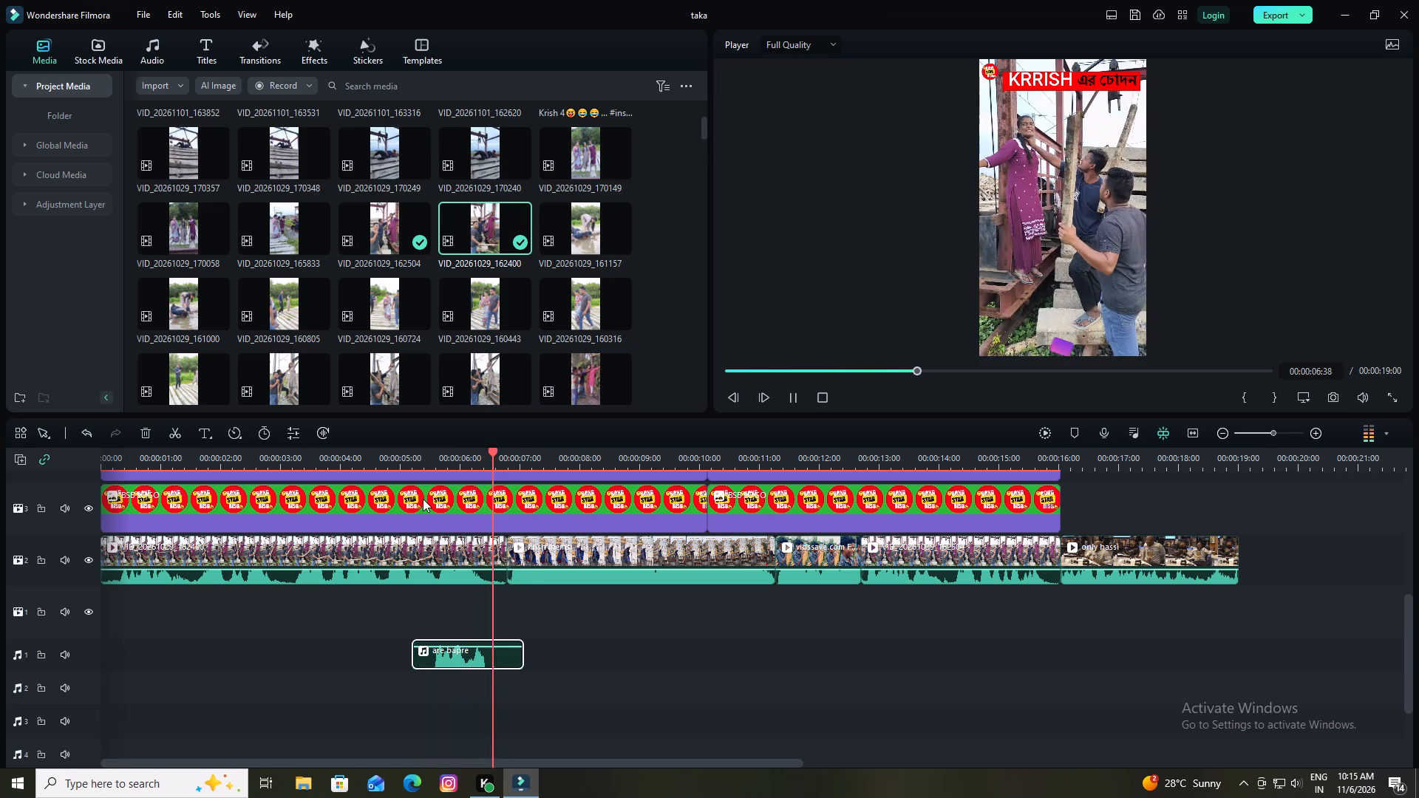
{"action": "key", "text": "space"}
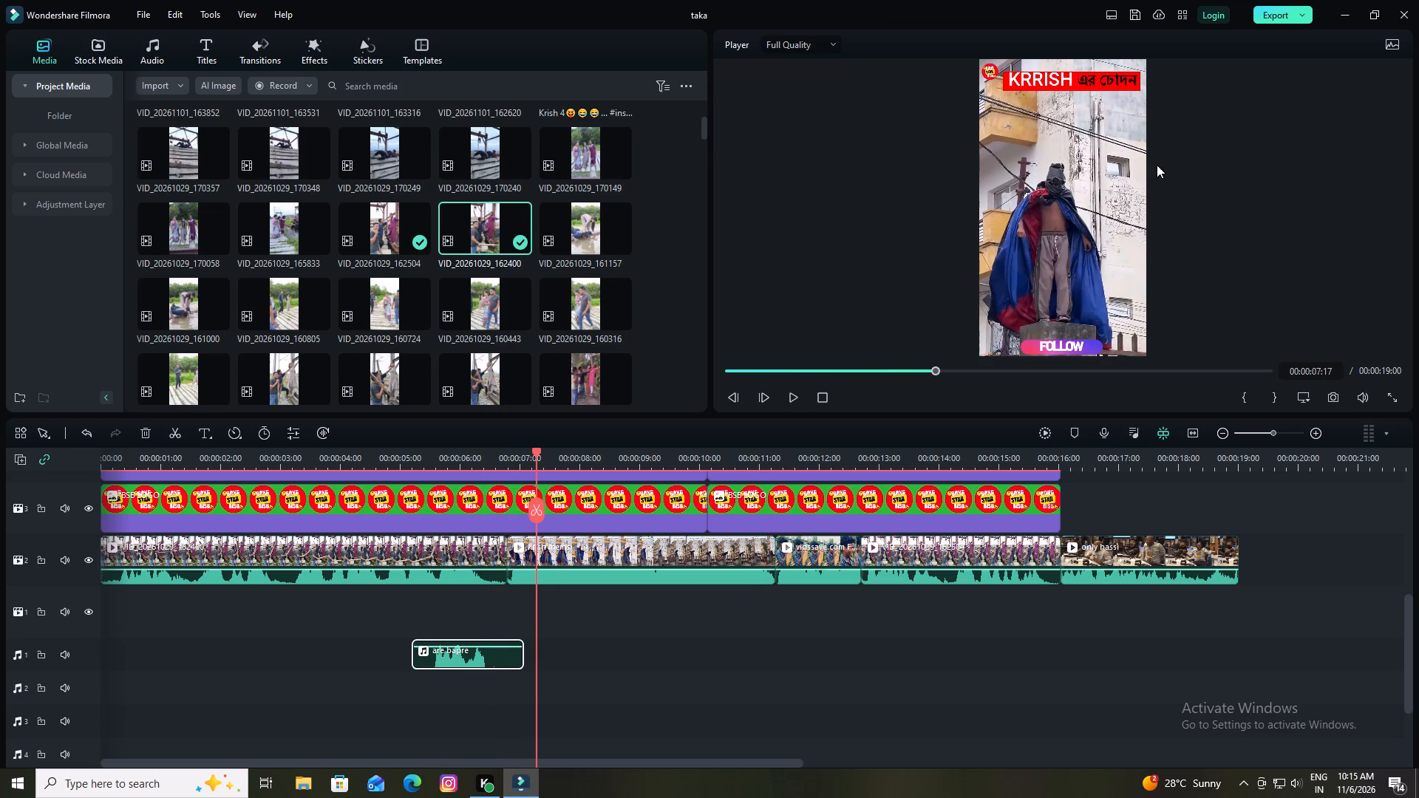
Save the project.
{"action": "left_click", "coordinate": [1132, 8]}
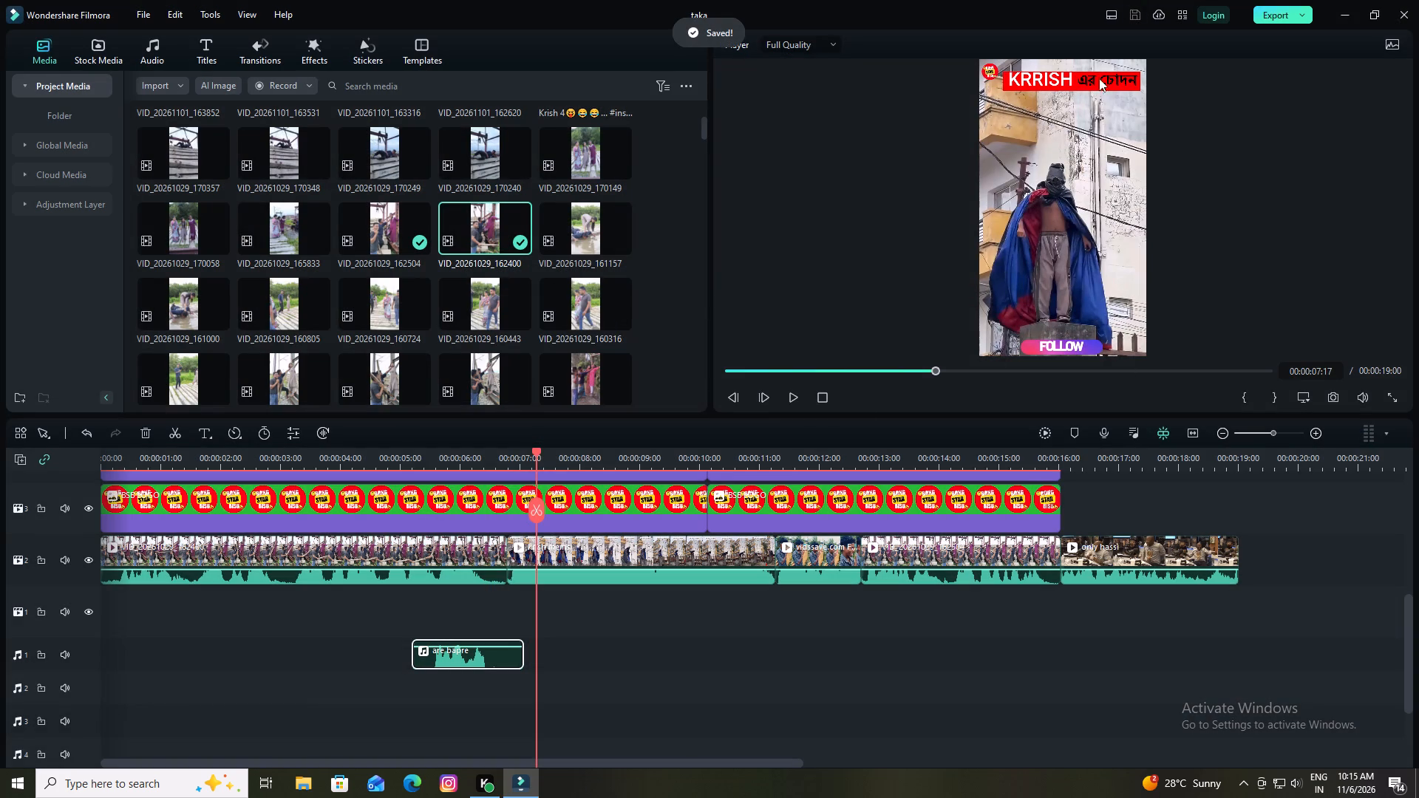
Switch the workspace to the Short Video layout.
{"action": "left_click", "coordinate": [1109, 14]}
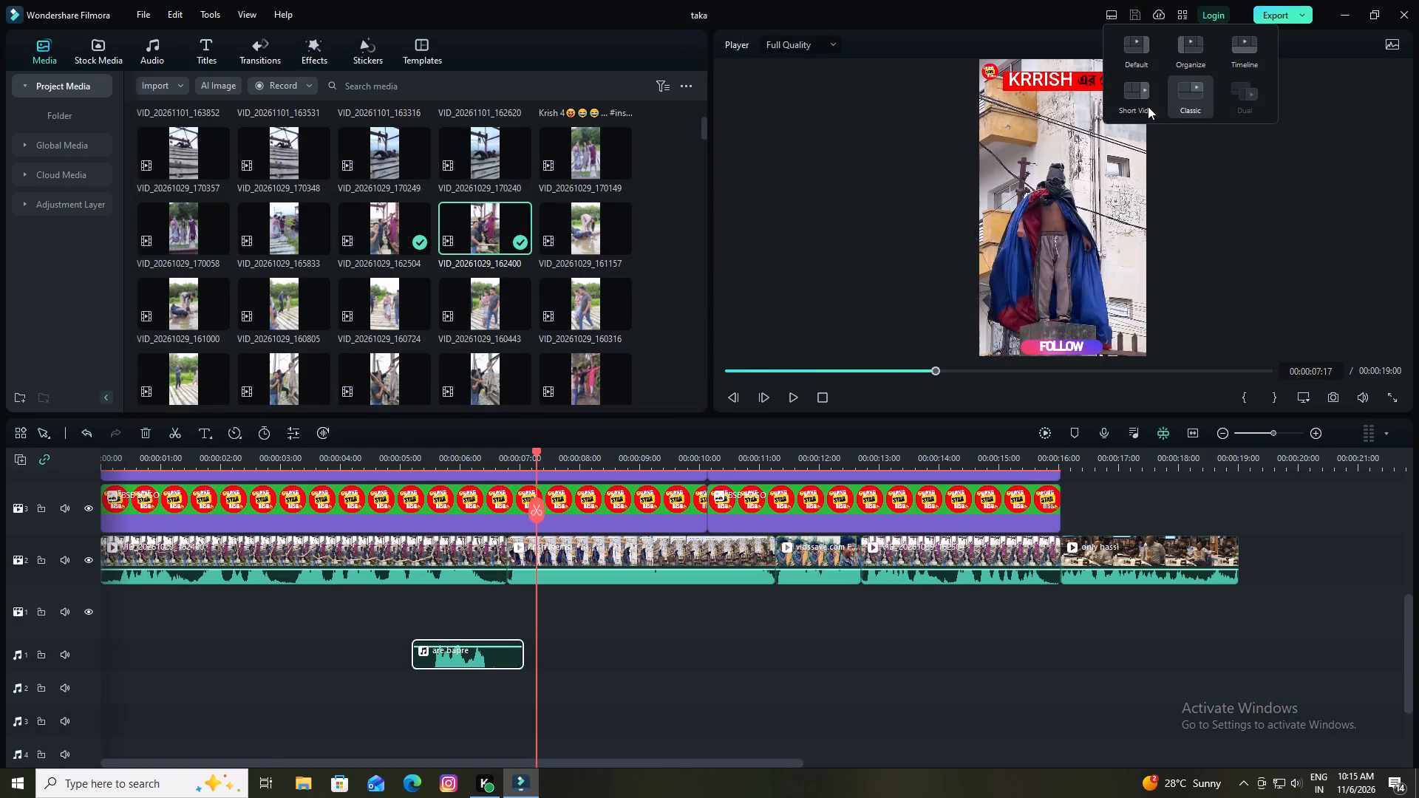
{"action": "left_click", "coordinate": [1148, 106]}
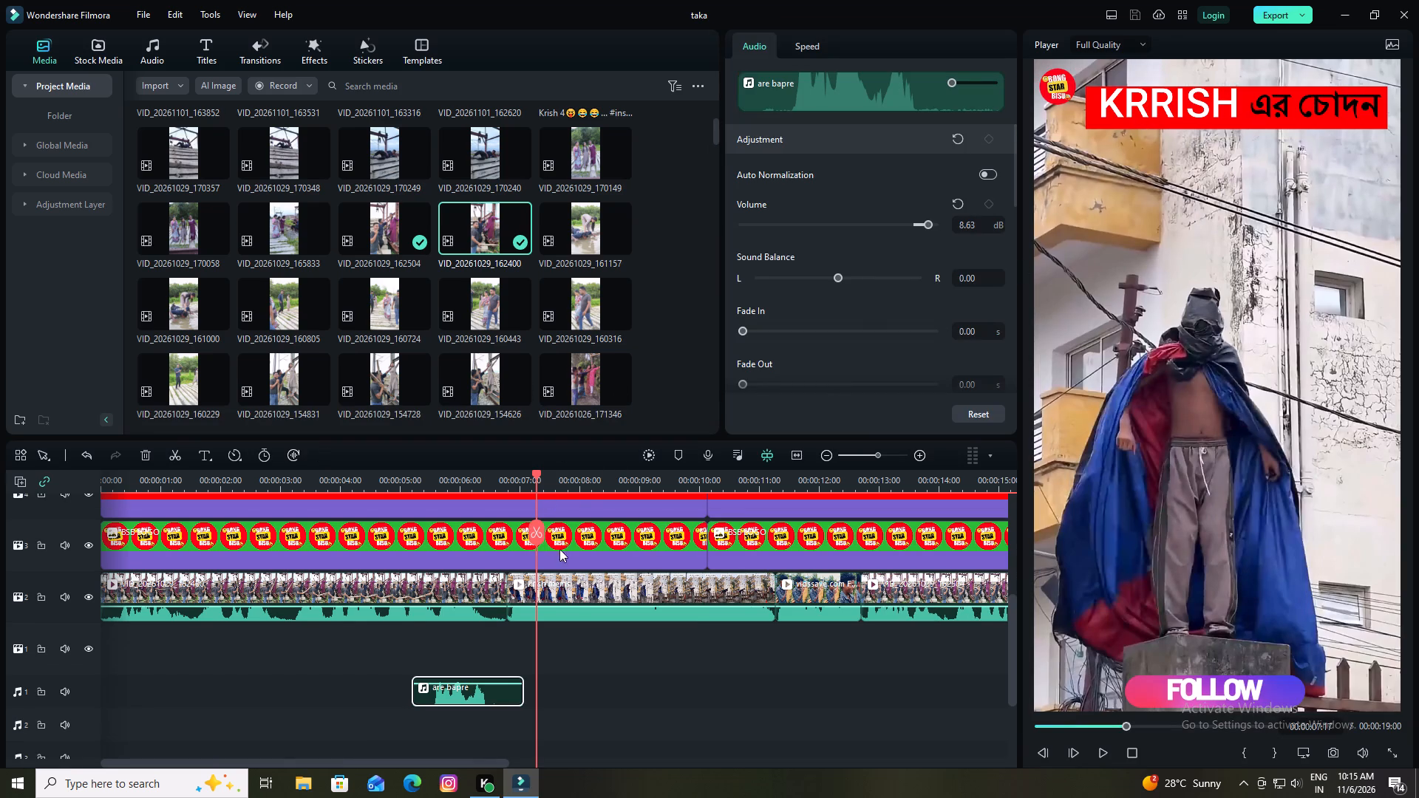
Delete the second and third KRRISH title clips, keeping only the first one on the title track.
{"action": "scroll", "coordinate": [560, 560], "scroll_direction": "up", "scroll_amount": 6}
{"action": "scroll", "coordinate": [609, 598], "scroll_direction": "down", "scroll_amount": 1}
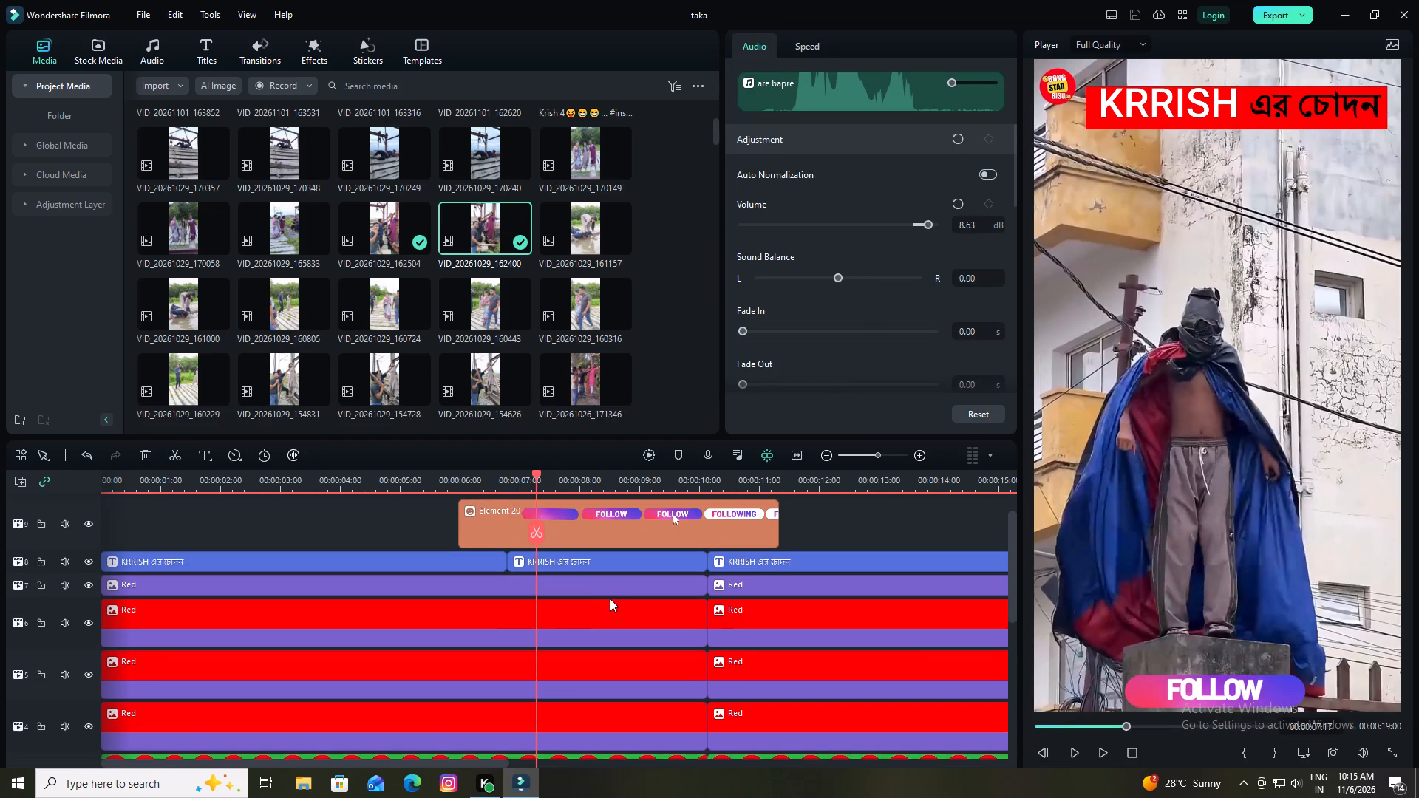
{"action": "left_click", "coordinate": [574, 559]}
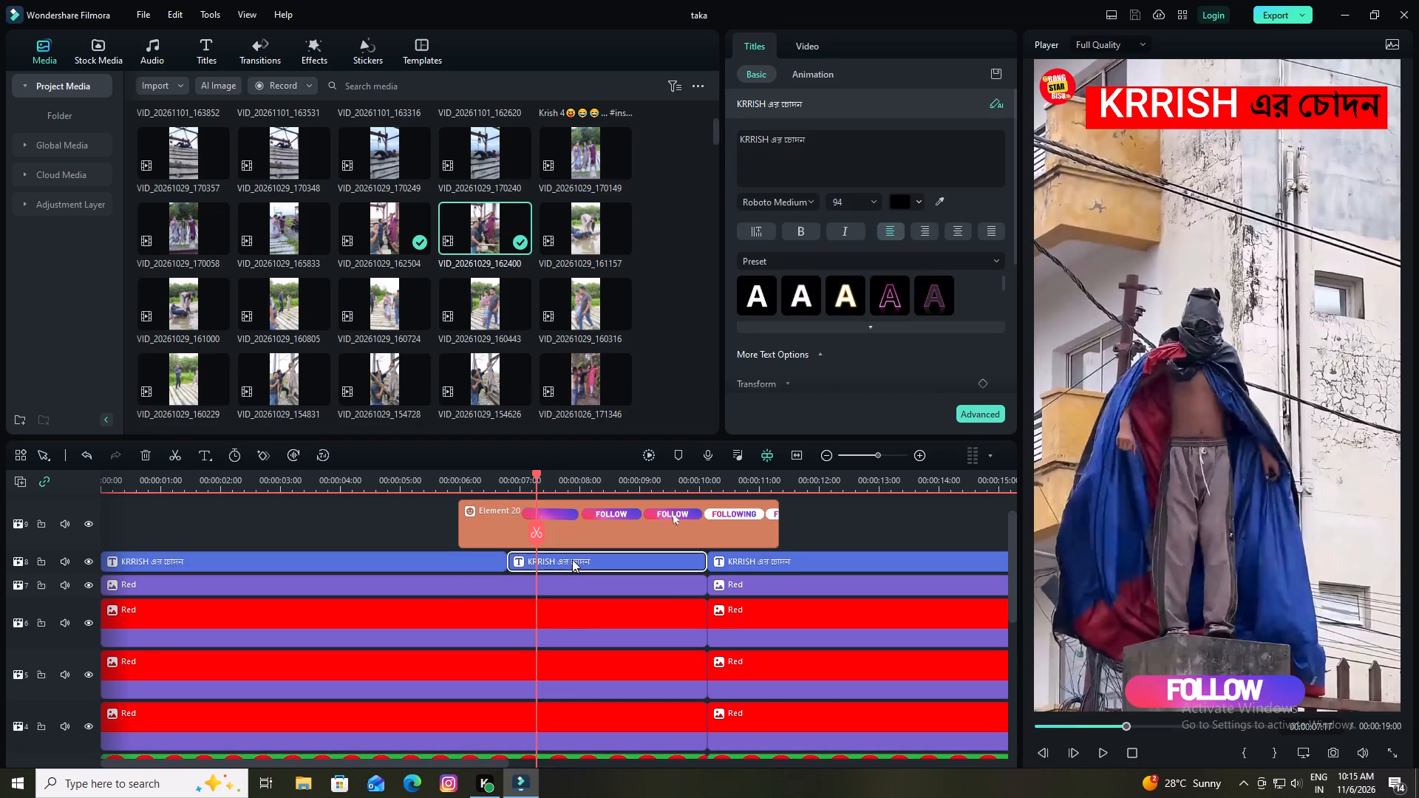
{"action": "left_click", "coordinate": [144, 450]}
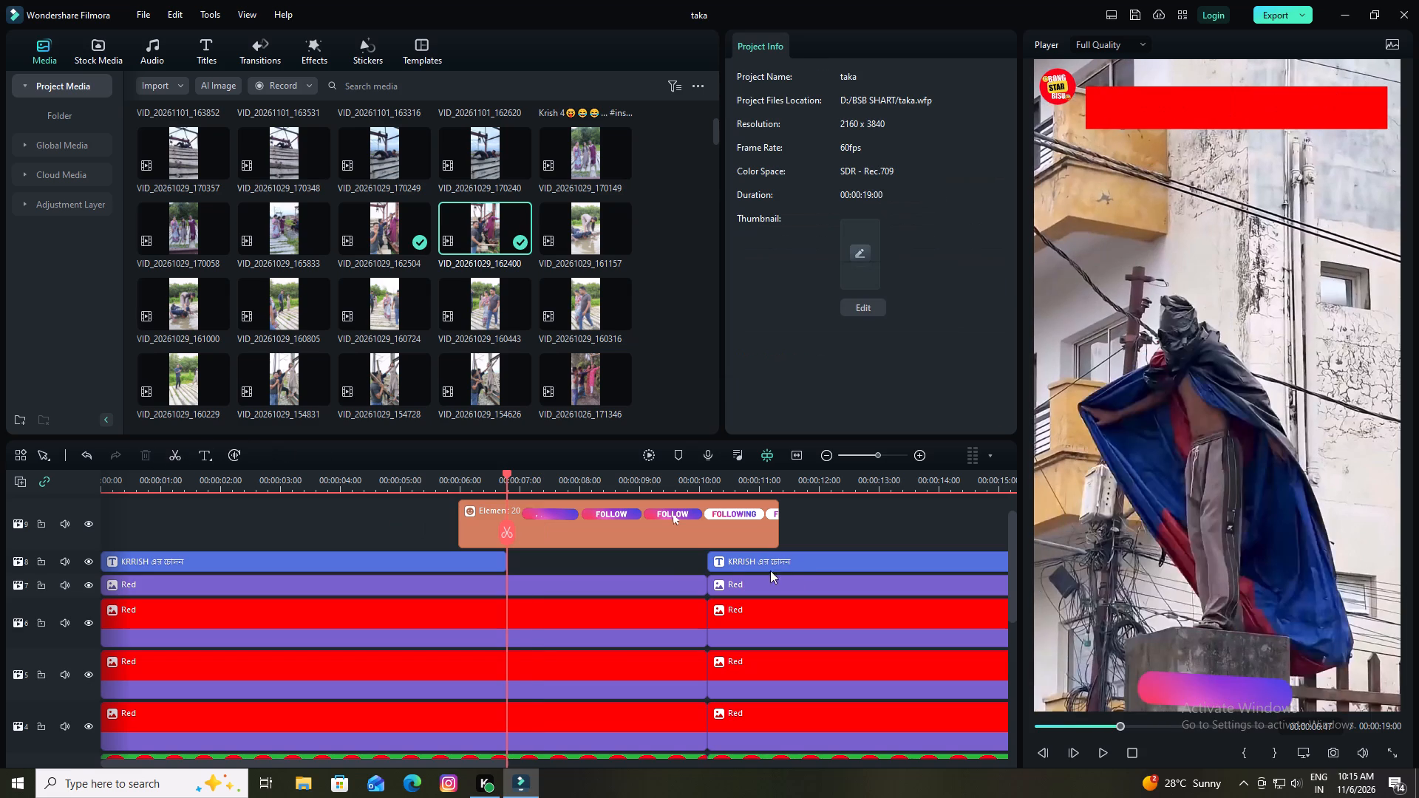
{"action": "left_click", "coordinate": [782, 557]}
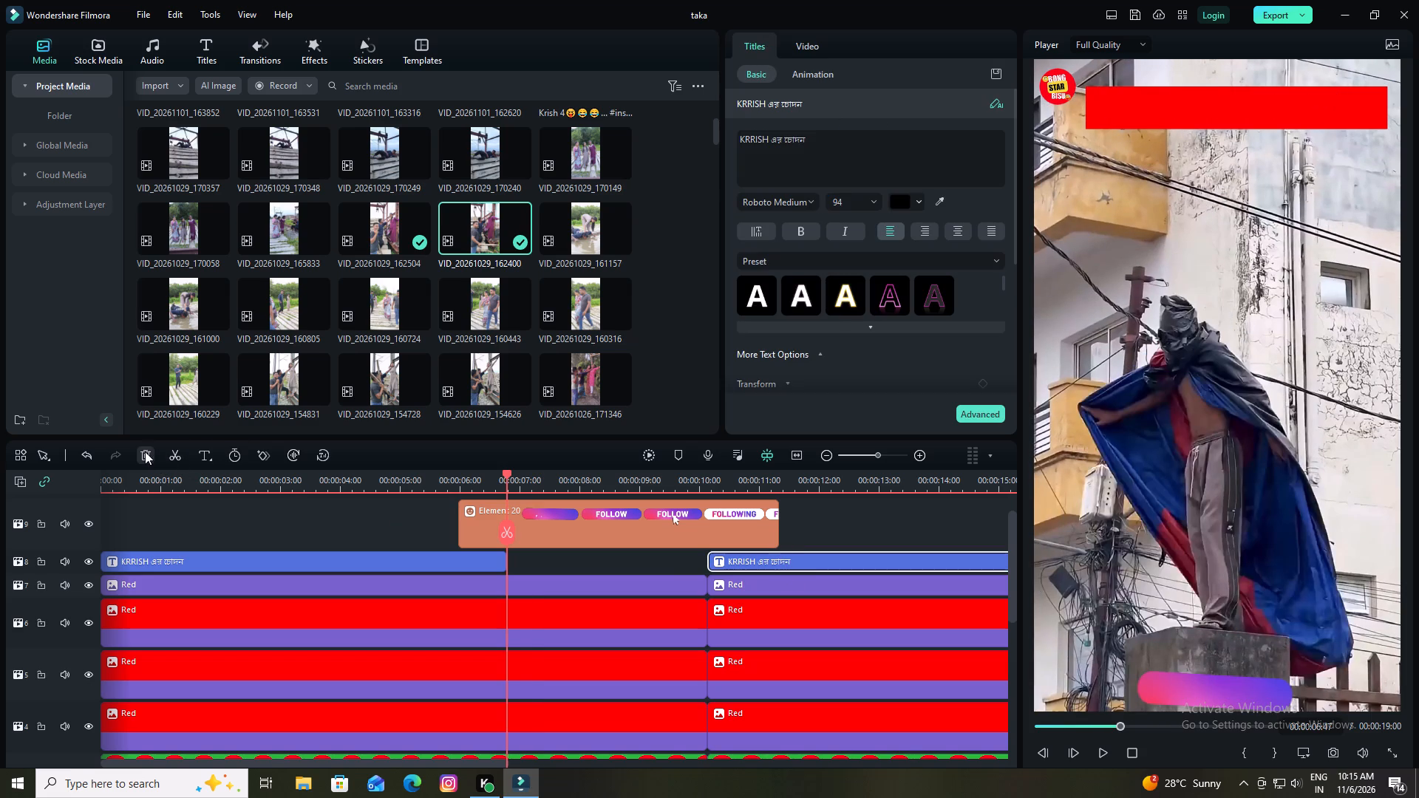
{"action": "left_click", "coordinate": [145, 451]}
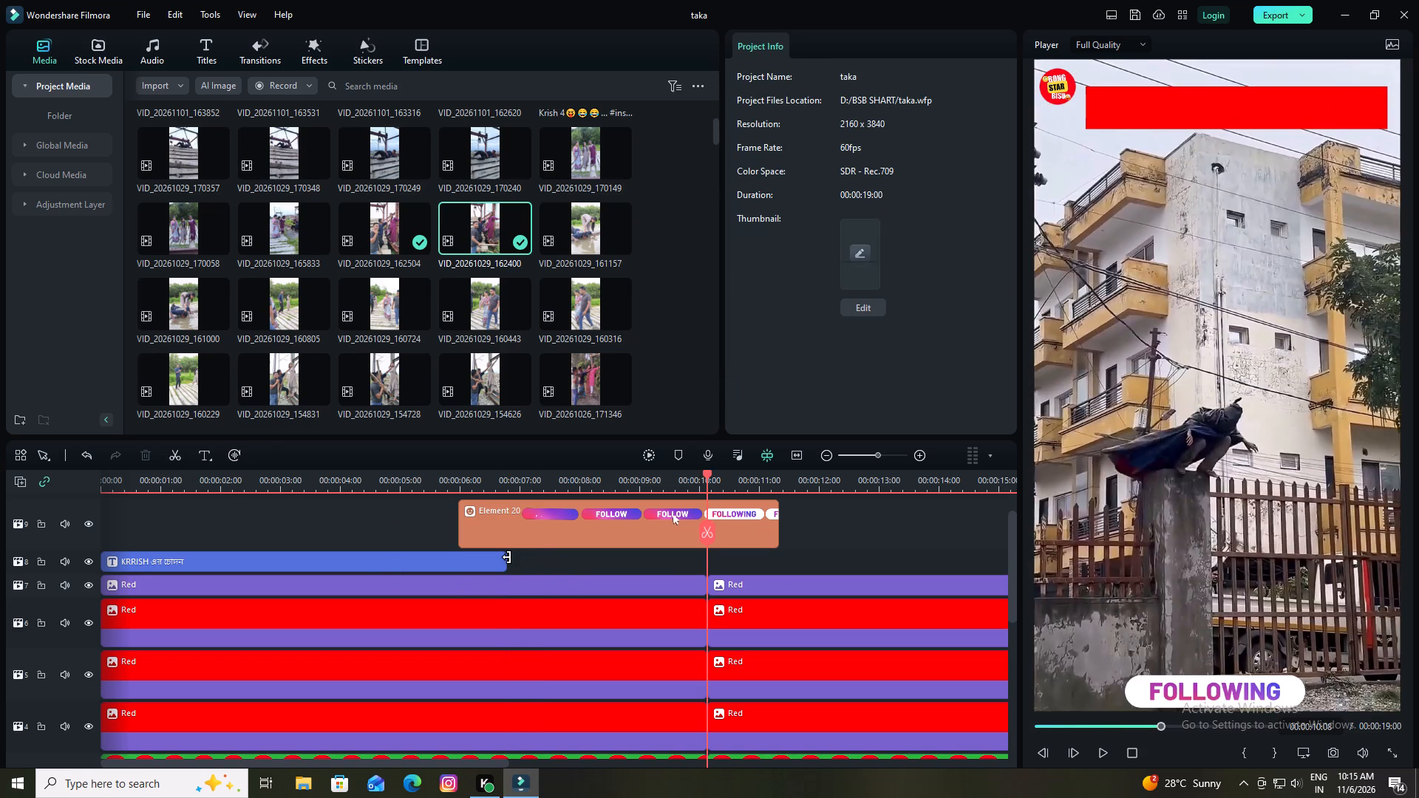
Replace the Bengali words after KRRISH in the remaining title with পাগল, using Bengali phonetic input.
{"action": "double_click", "coordinate": [358, 559]}
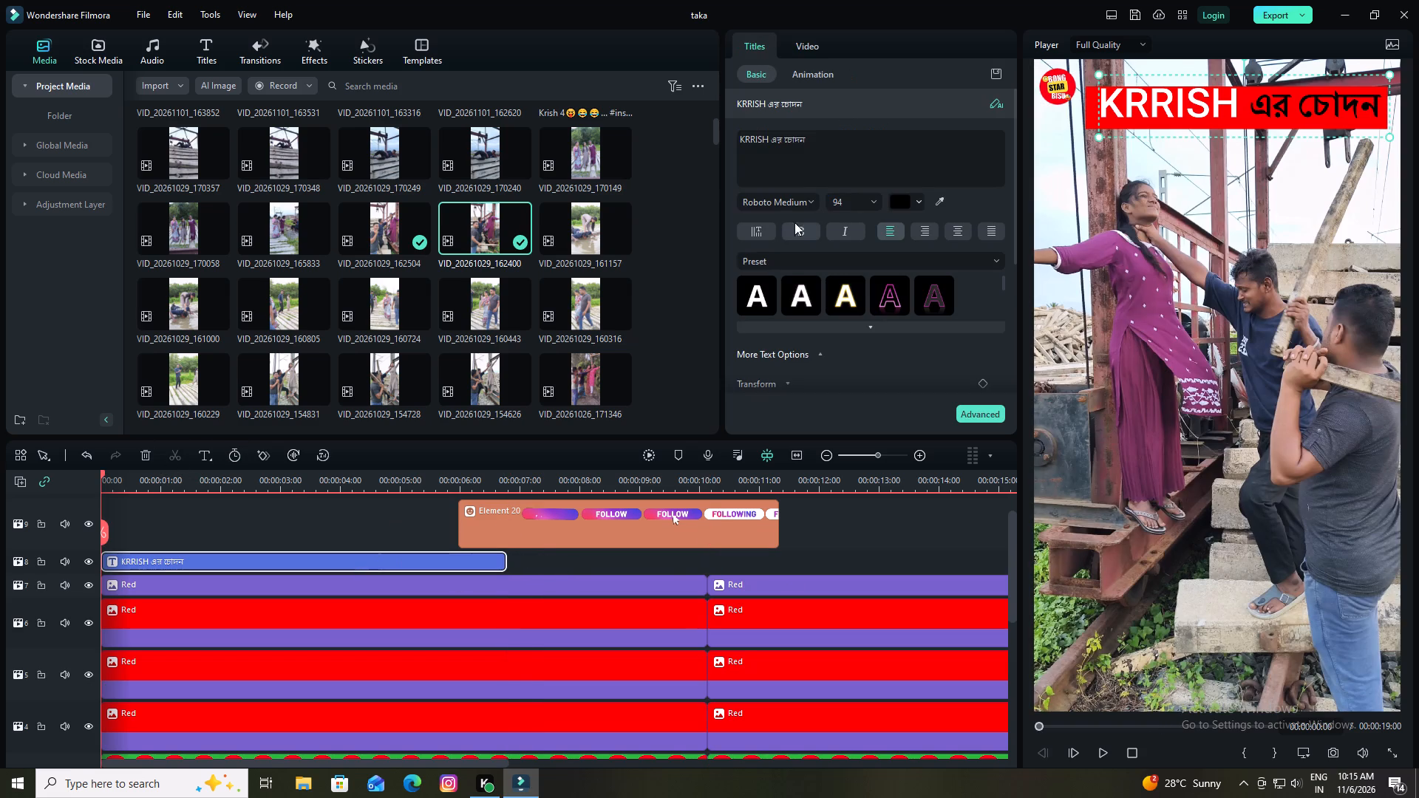
{"action": "left_click", "coordinate": [813, 143]}
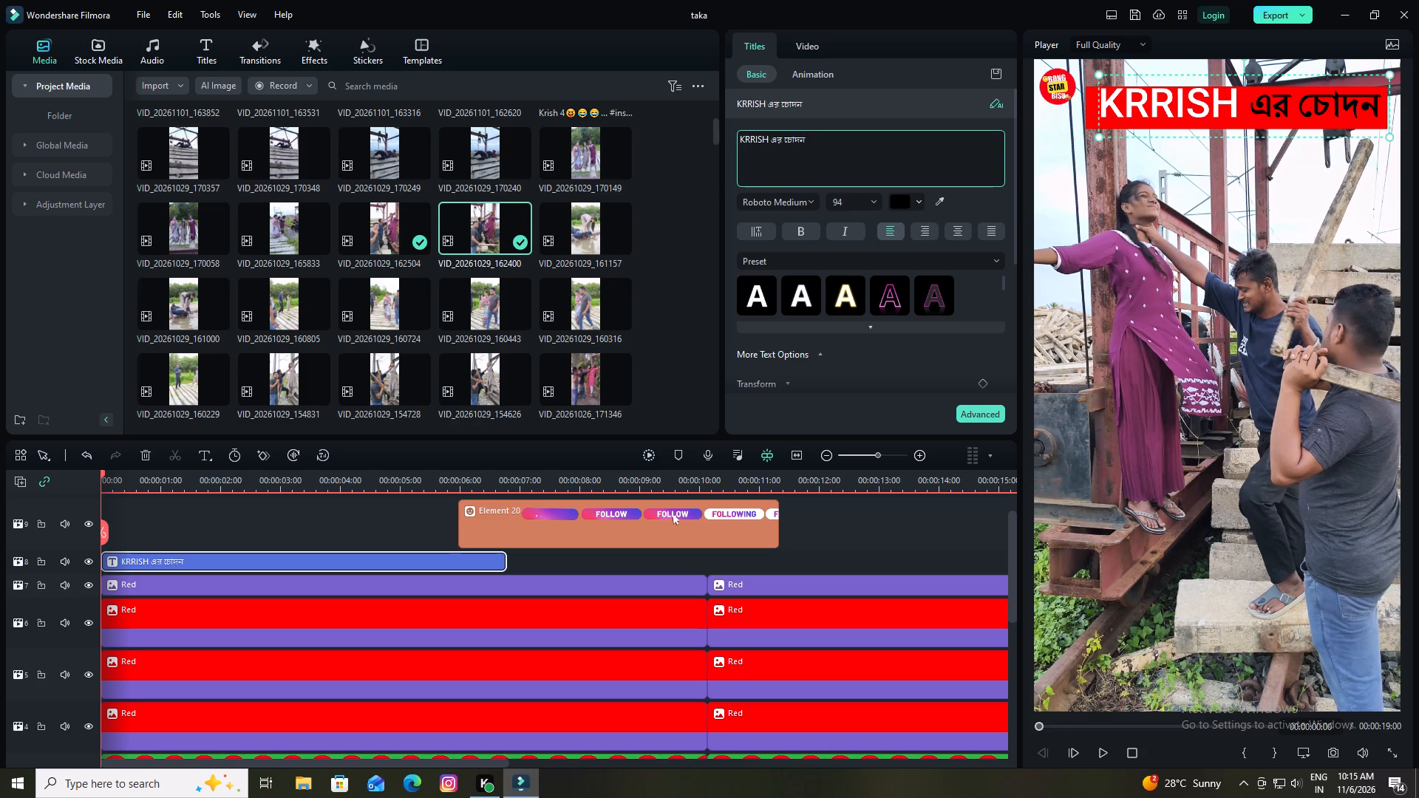
{"action": "key", "text": "BackSpace"}
{"action": "key", "text": "BackSpace"}
{"action": "key", "text": "BackSpace"}
{"action": "key", "text": "BackSpace"}
{"action": "key", "text": "BackSpace"}
{"action": "key", "text": "BackSpace"}
{"action": "key", "text": "BackSpace"}
{"action": "key", "text": "BackSpace"}
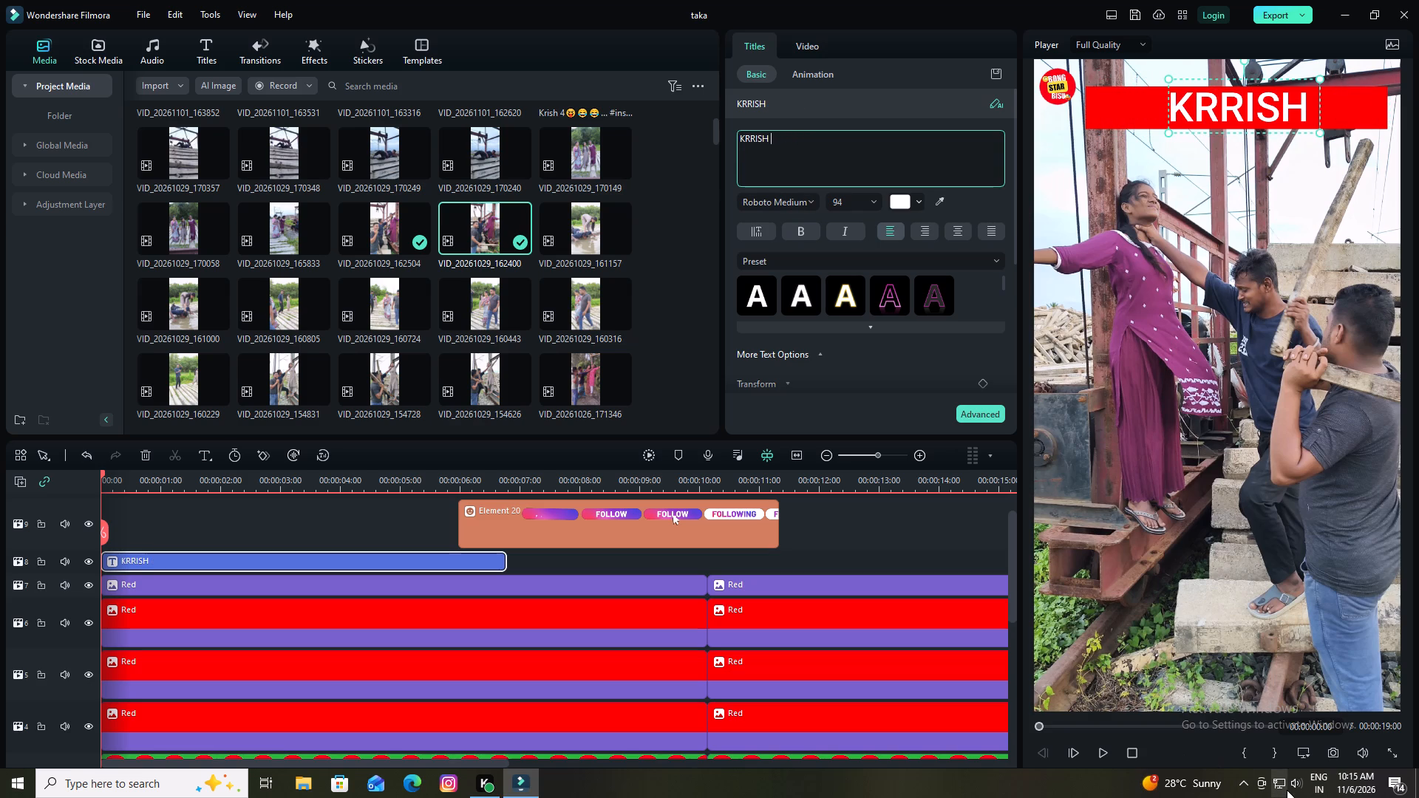
{"action": "left_click", "coordinate": [1313, 785]}
{"action": "left_click", "coordinate": [1308, 706]}
{"action": "type", "text": "pa"}
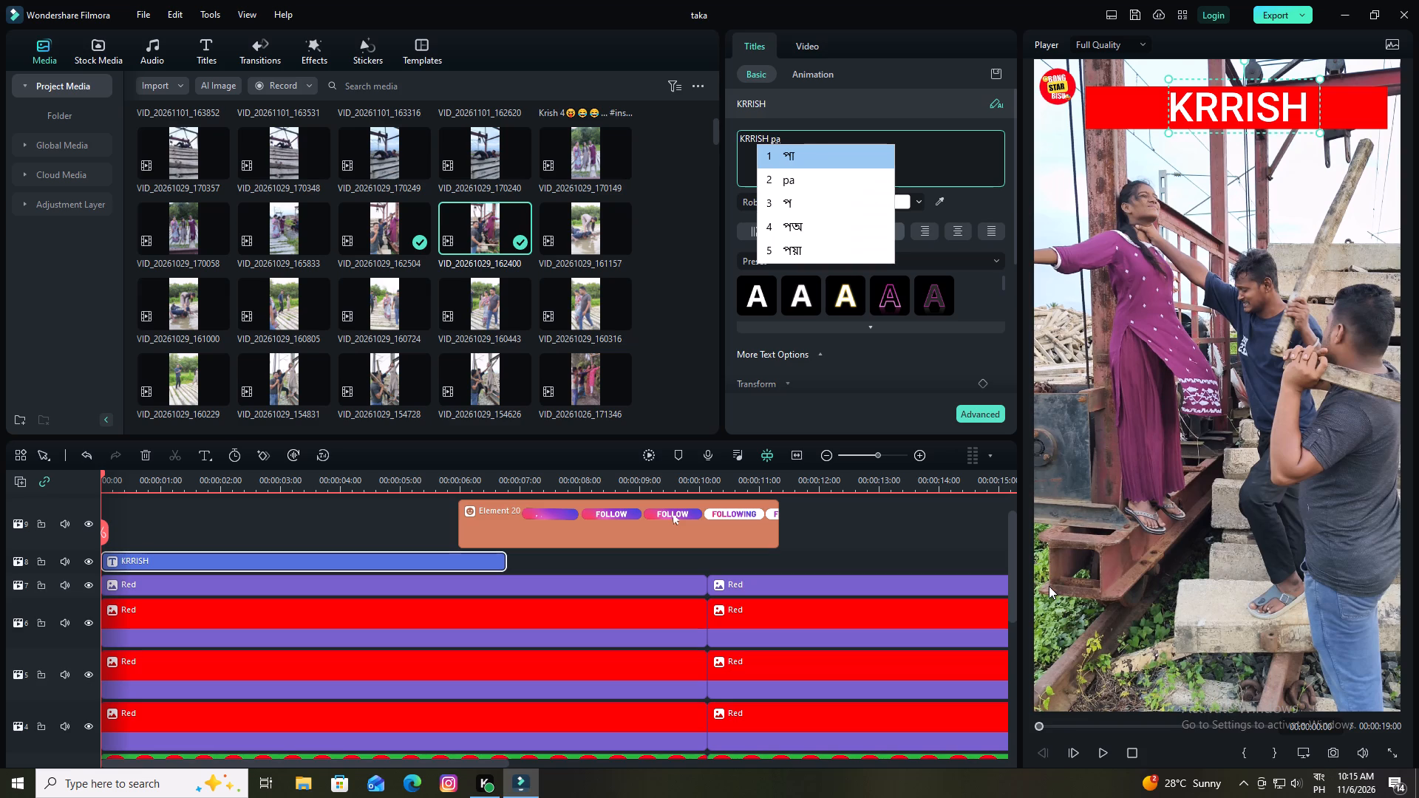
{"action": "key", "text": "g"}
{"action": "type", "text": "ol"}
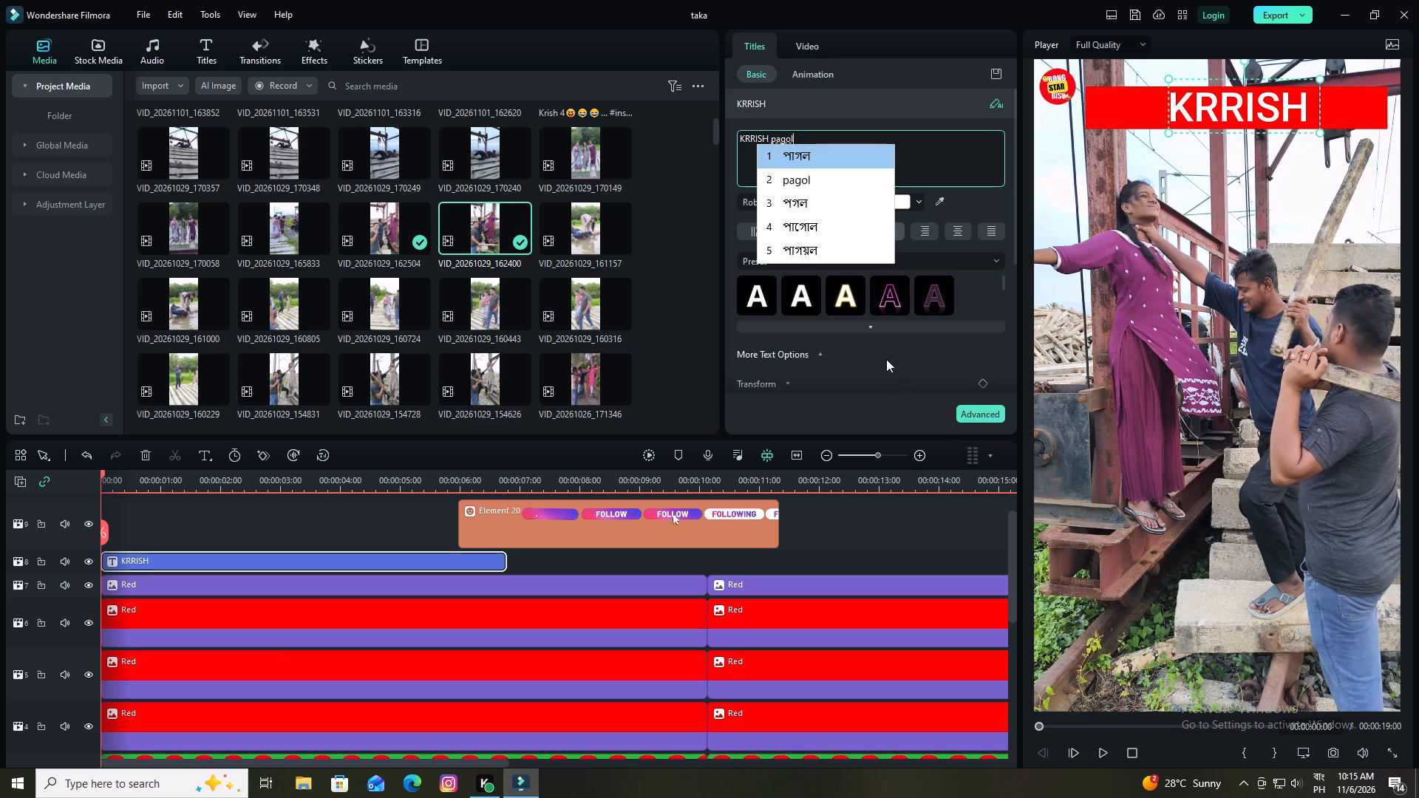
{"action": "left_click", "coordinate": [805, 155]}
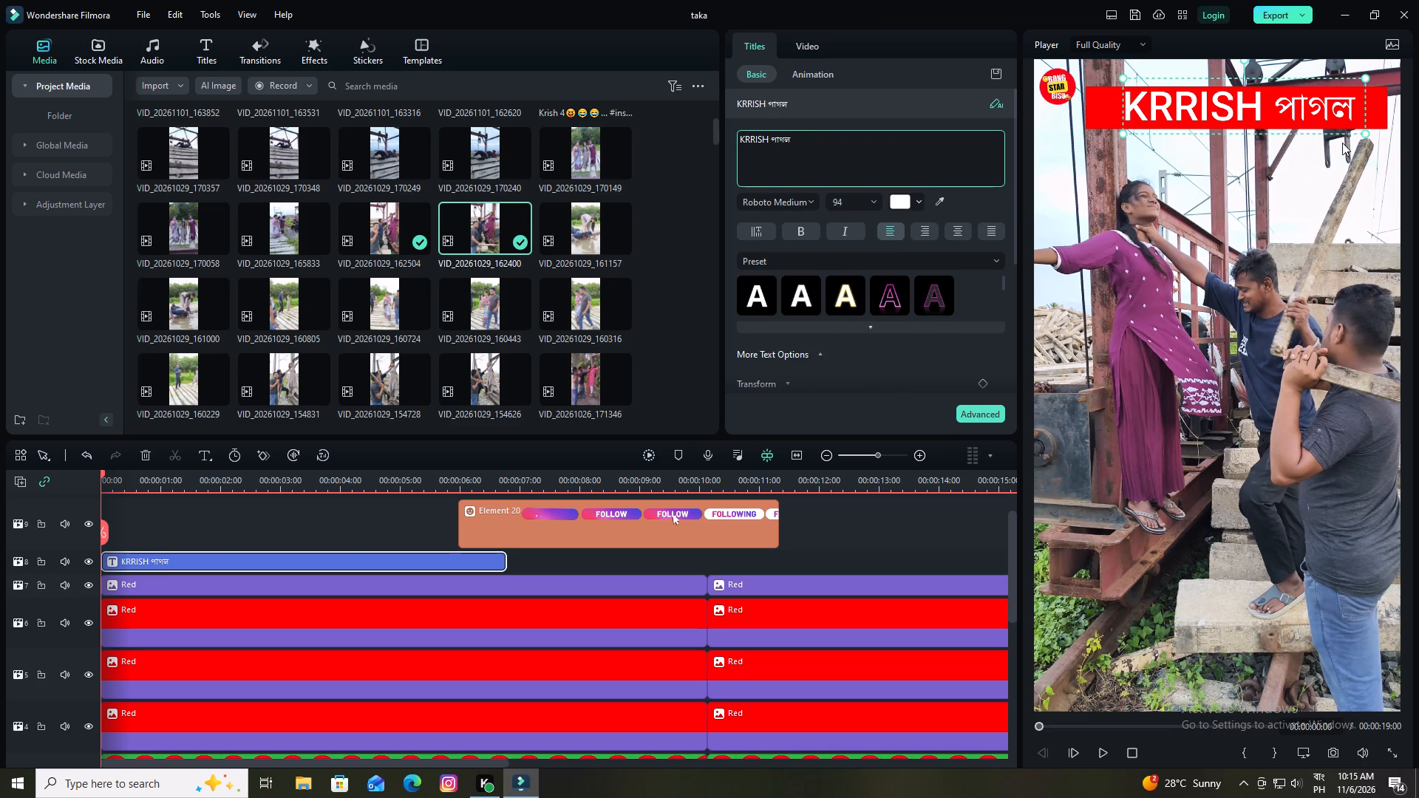
Enlarge the KRRISH পাগল title in the preview to font size 101.
{"action": "left_click_drag", "start_coordinate": [1363, 133], "coordinate": [1382, 136]}
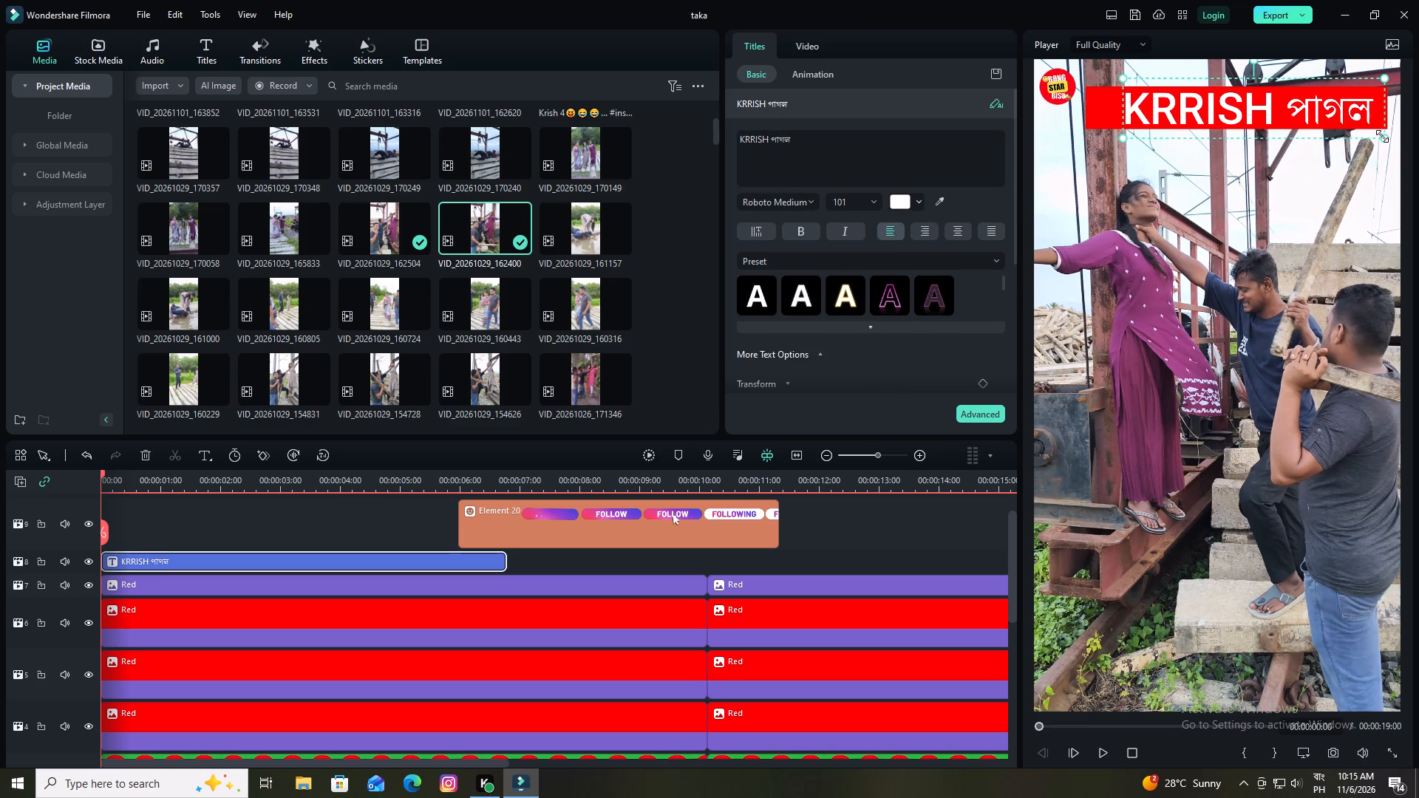
Enlarge the KRRISH পাগল title to font size 104 and centre it over the red banner.
{"action": "left_click_drag", "start_coordinate": [1382, 136], "coordinate": [1383, 136]}
{"action": "left_click_drag", "start_coordinate": [1274, 106], "coordinate": [1267, 103]}
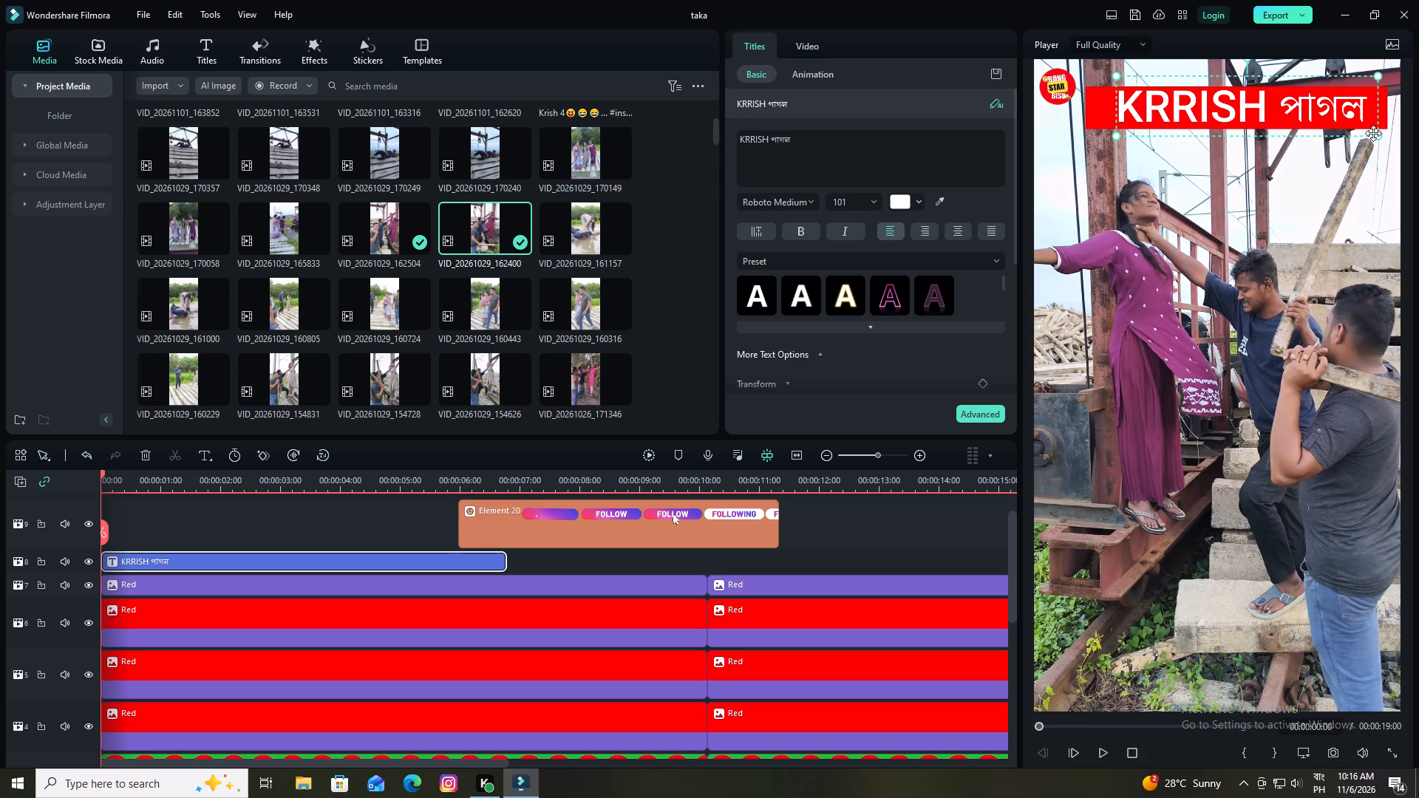
{"action": "left_click_drag", "start_coordinate": [1375, 135], "coordinate": [1384, 137]}
{"action": "left_click", "coordinate": [1307, 114]}
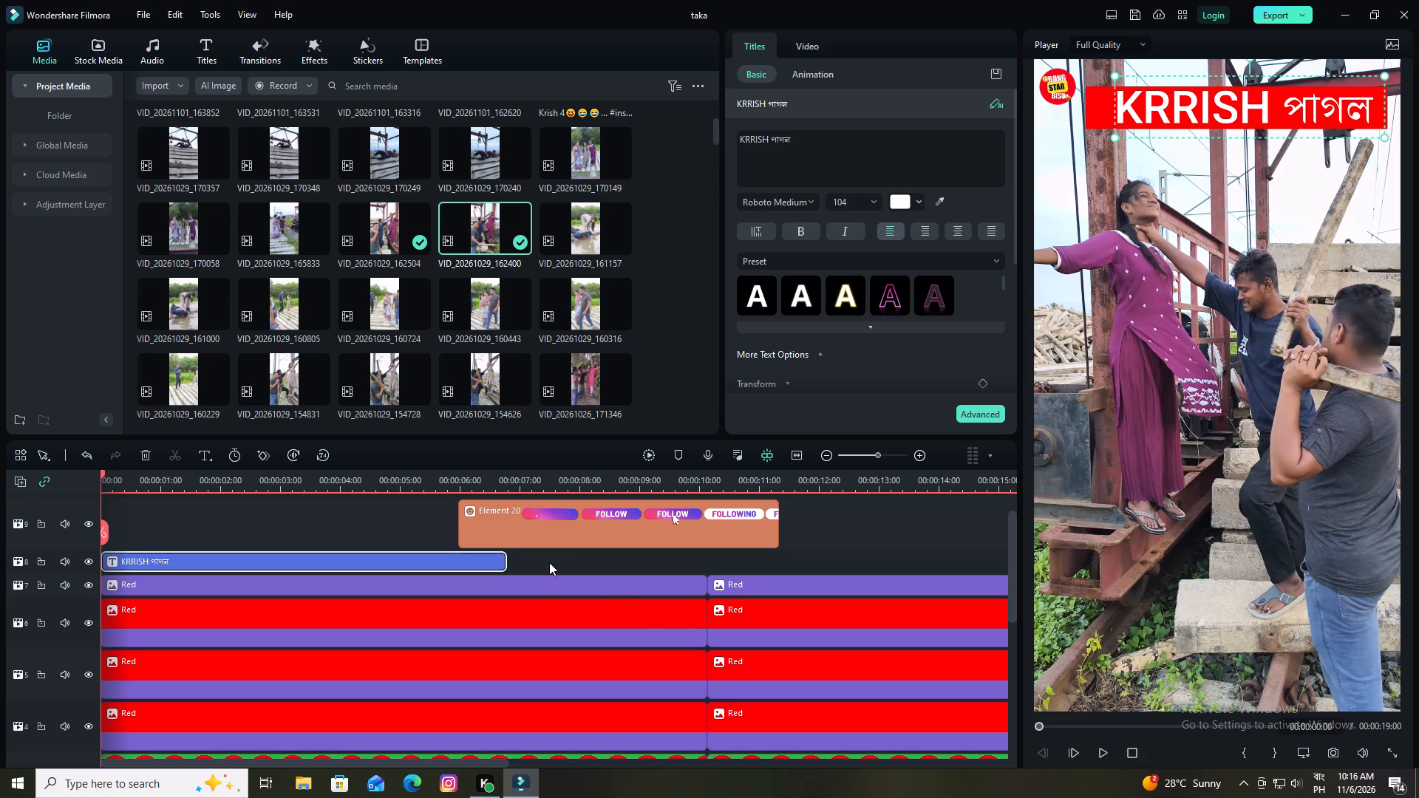
Extend the KRRISH পাগল title clip to end with the red banner clips at about 16 seconds.
{"action": "left_click_drag", "start_coordinate": [505, 559], "coordinate": [728, 545]}
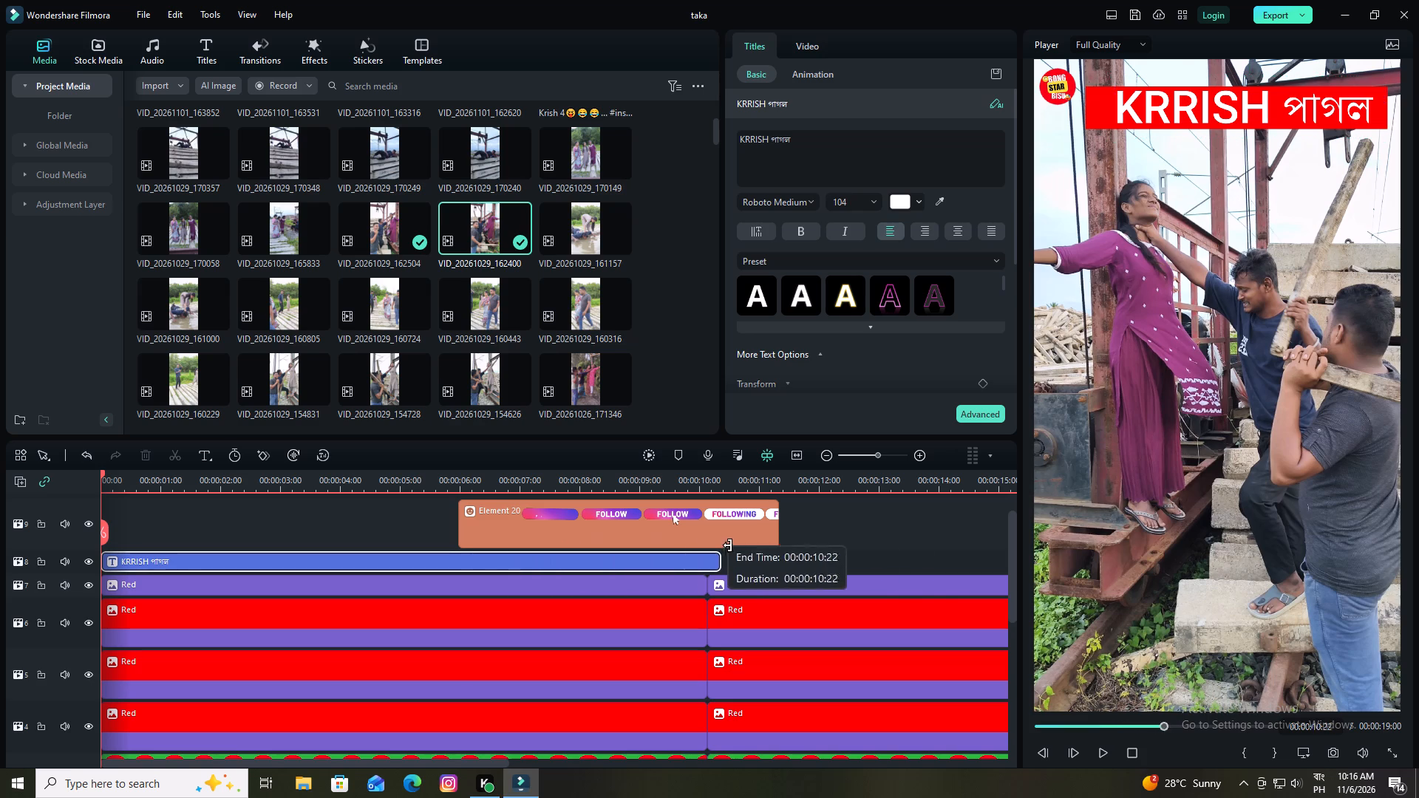
{"action": "left_click_drag", "start_coordinate": [728, 545], "coordinate": [956, 565]}
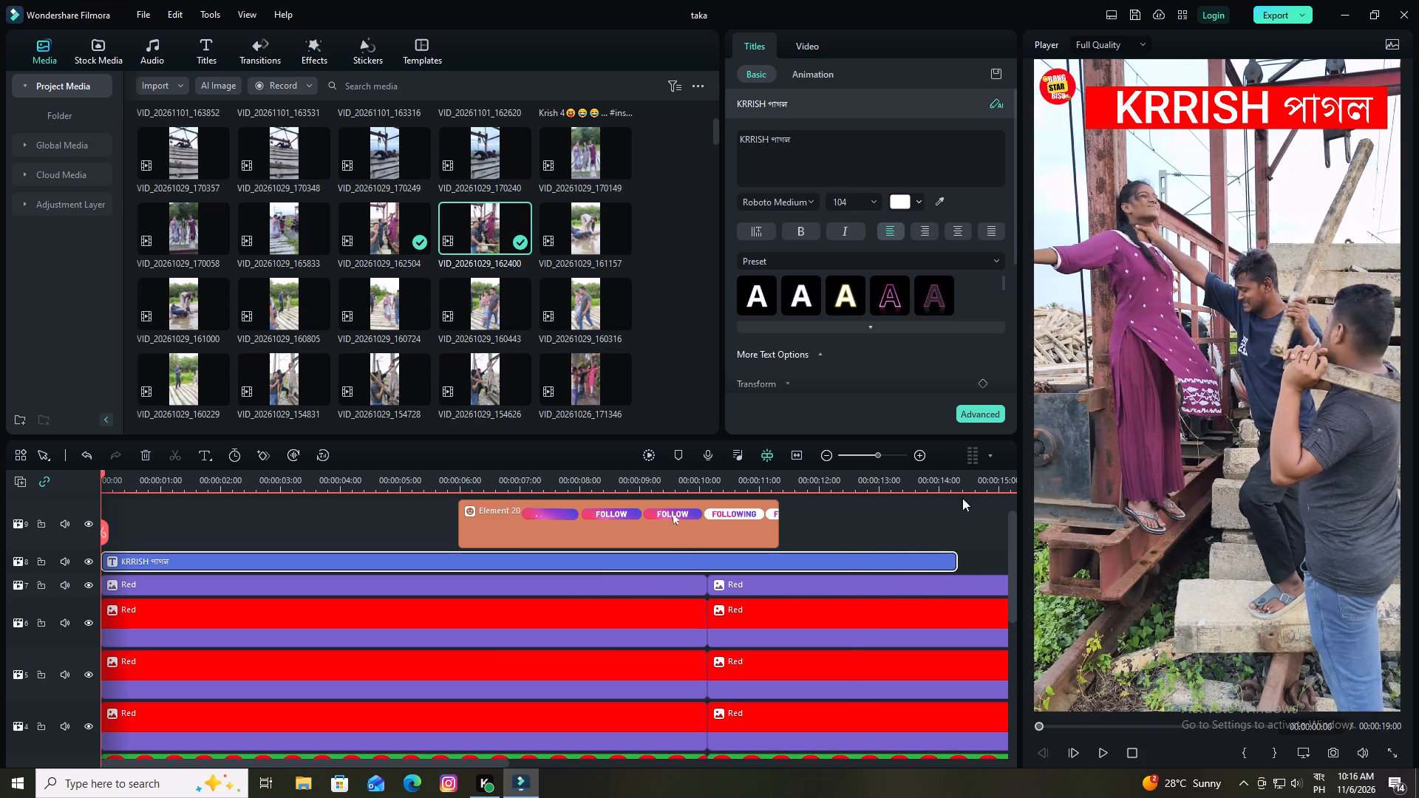
{"action": "left_click_drag", "start_coordinate": [960, 485], "coordinate": [868, 479]}
{"action": "scroll", "coordinate": [583, 568], "scroll_direction": "down", "scroll_amount": 2}
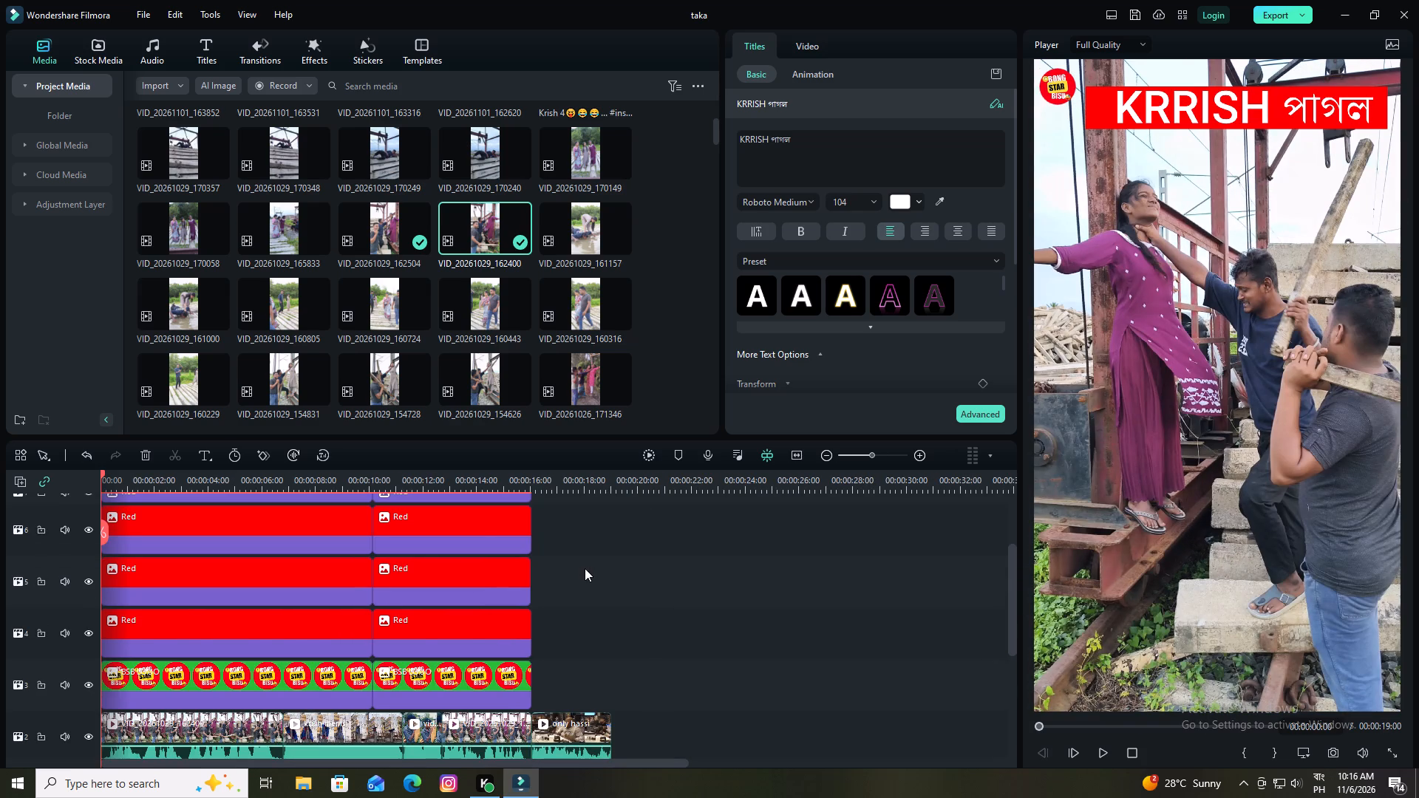
{"action": "scroll", "coordinate": [520, 547], "scroll_direction": "up", "scroll_amount": 1}
{"action": "left_click_drag", "start_coordinate": [483, 515], "coordinate": [523, 516]}
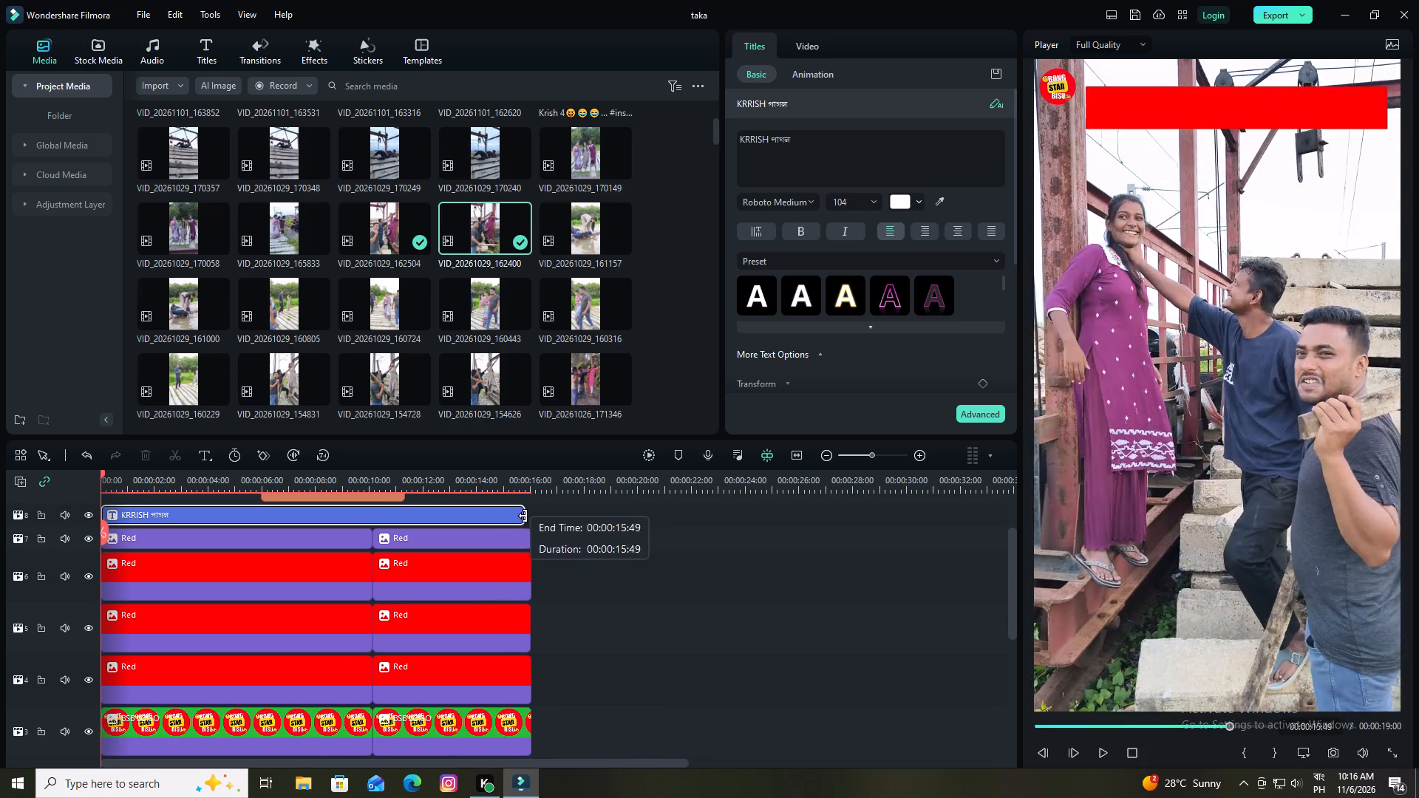
{"action": "left_click_drag", "start_coordinate": [523, 516], "coordinate": [529, 516]}
{"action": "scroll", "coordinate": [556, 580], "scroll_direction": "down", "scroll_amount": 4}
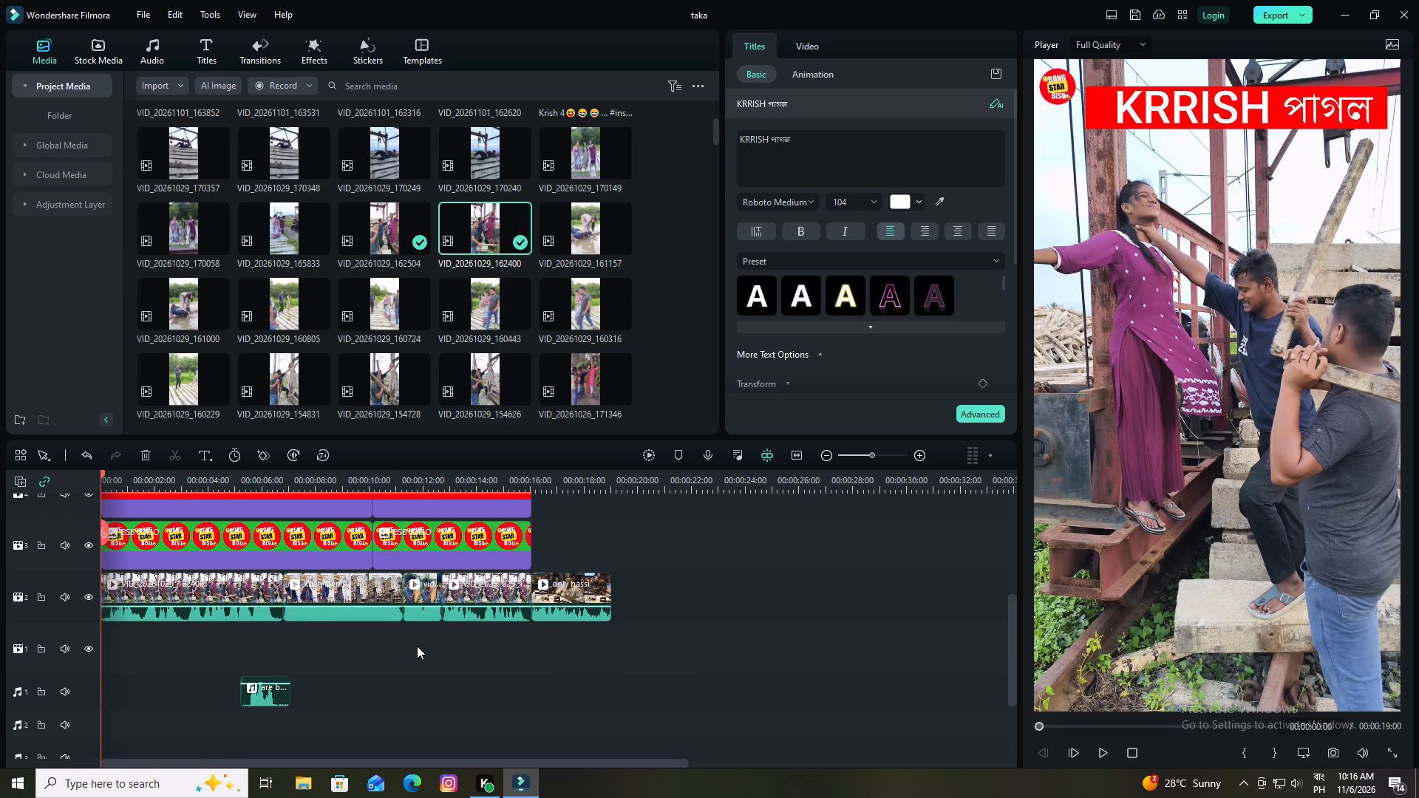
{"action": "scroll", "coordinate": [413, 642], "scroll_direction": "up", "scroll_amount": 4}
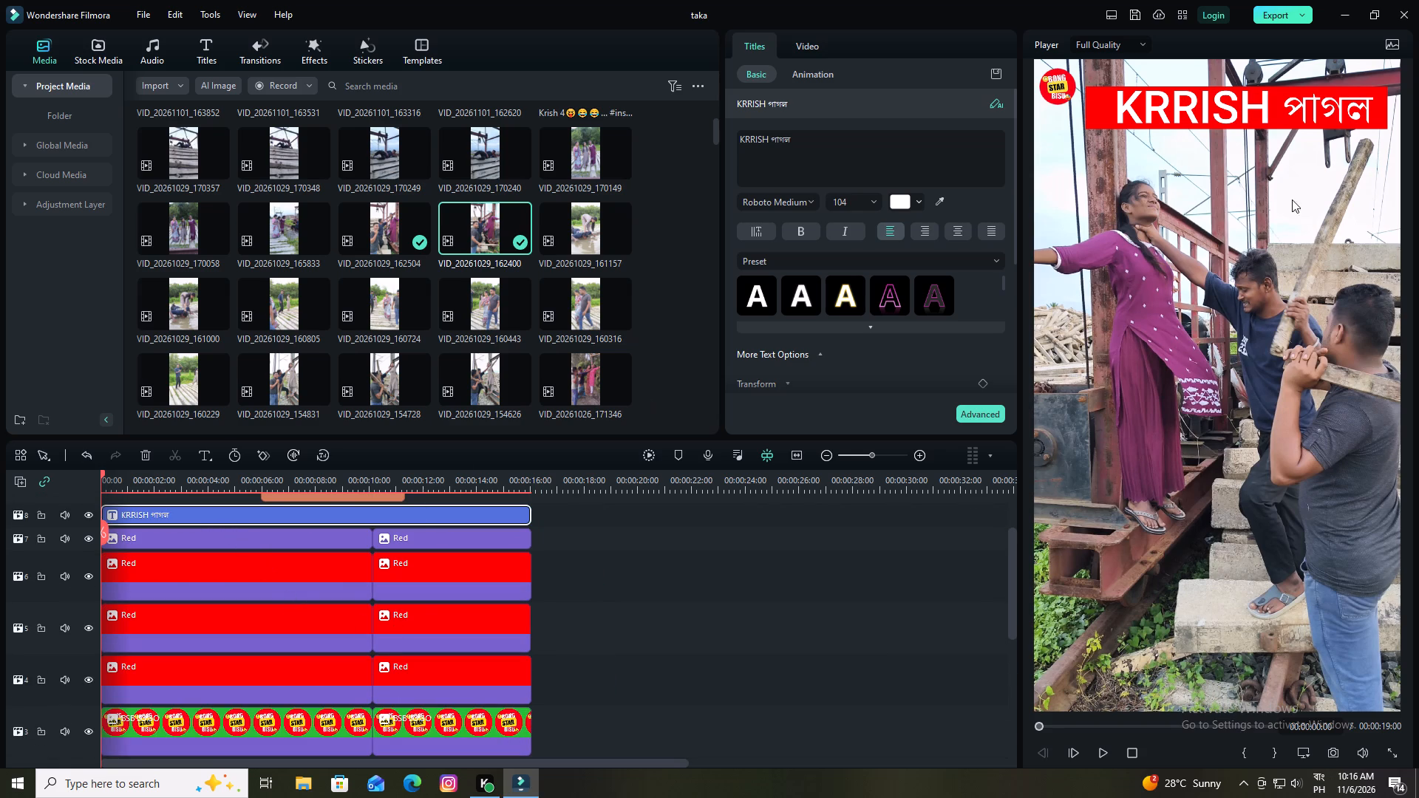
Save the project.
{"action": "left_click", "coordinate": [1134, 16]}
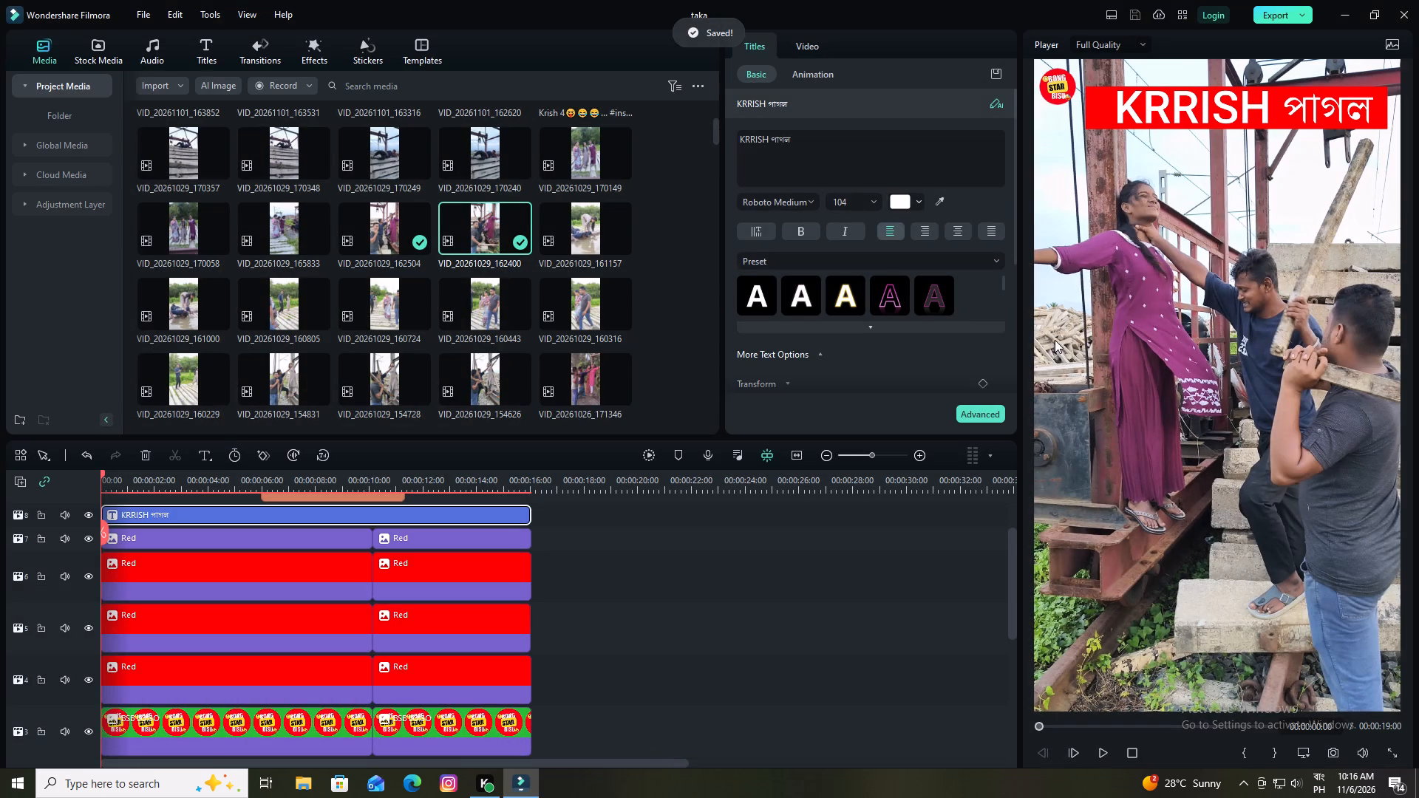
Change the font of the word পাগল in the title to Vrinda.
{"action": "scroll", "coordinate": [422, 614], "scroll_direction": "down", "scroll_amount": 4}
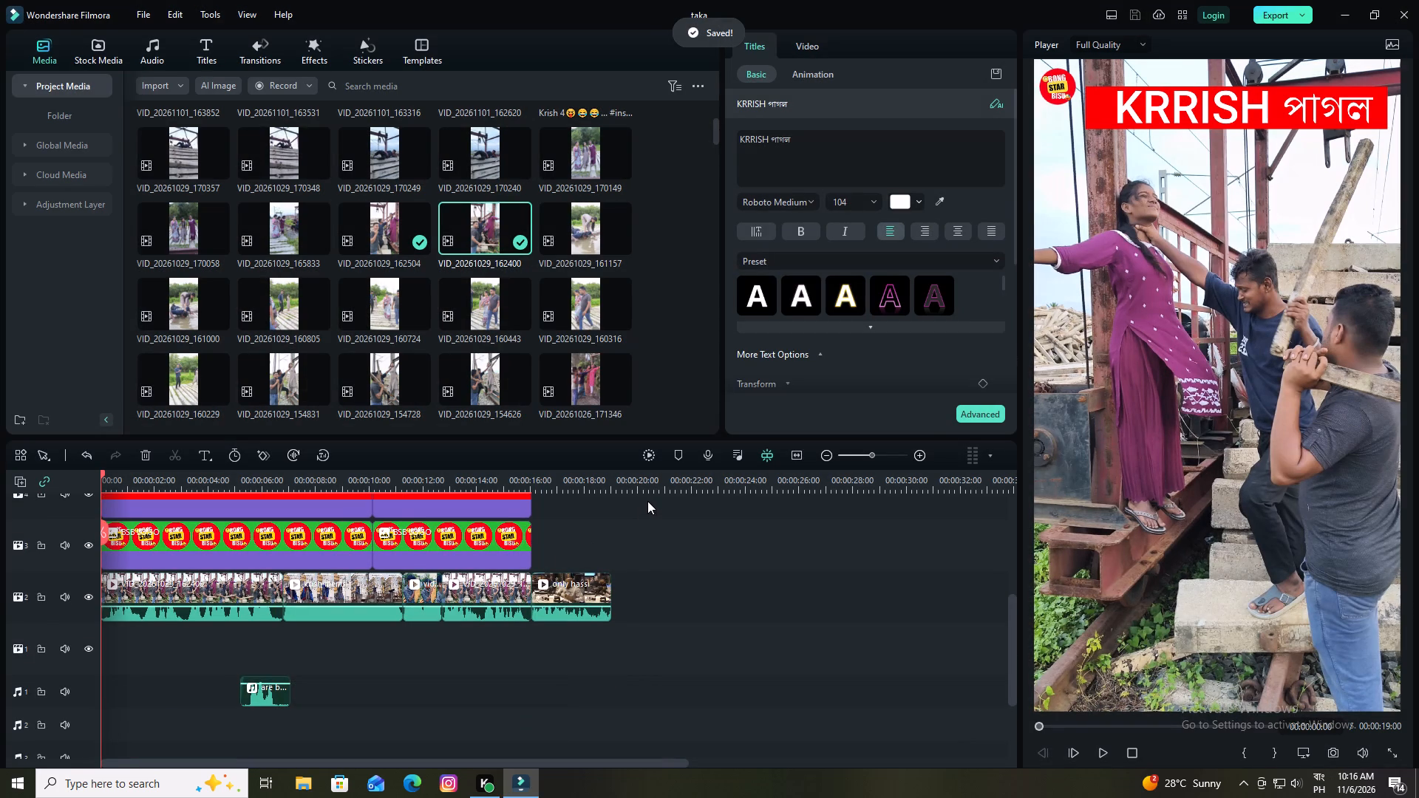
{"action": "left_click_drag", "start_coordinate": [772, 139], "coordinate": [781, 139]}
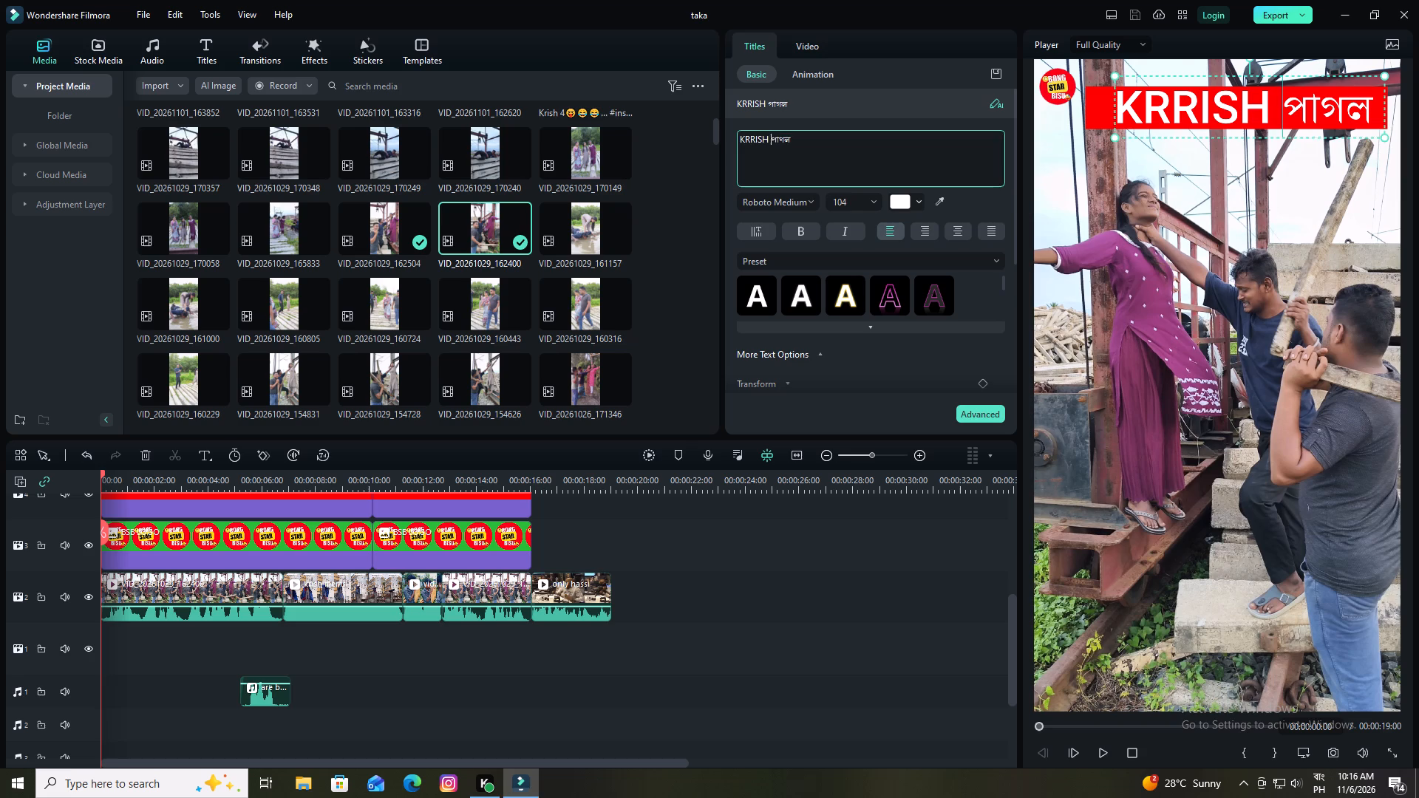
{"action": "left_click_drag", "start_coordinate": [781, 139], "coordinate": [802, 140]}
{"action": "left_click", "coordinate": [872, 203]}
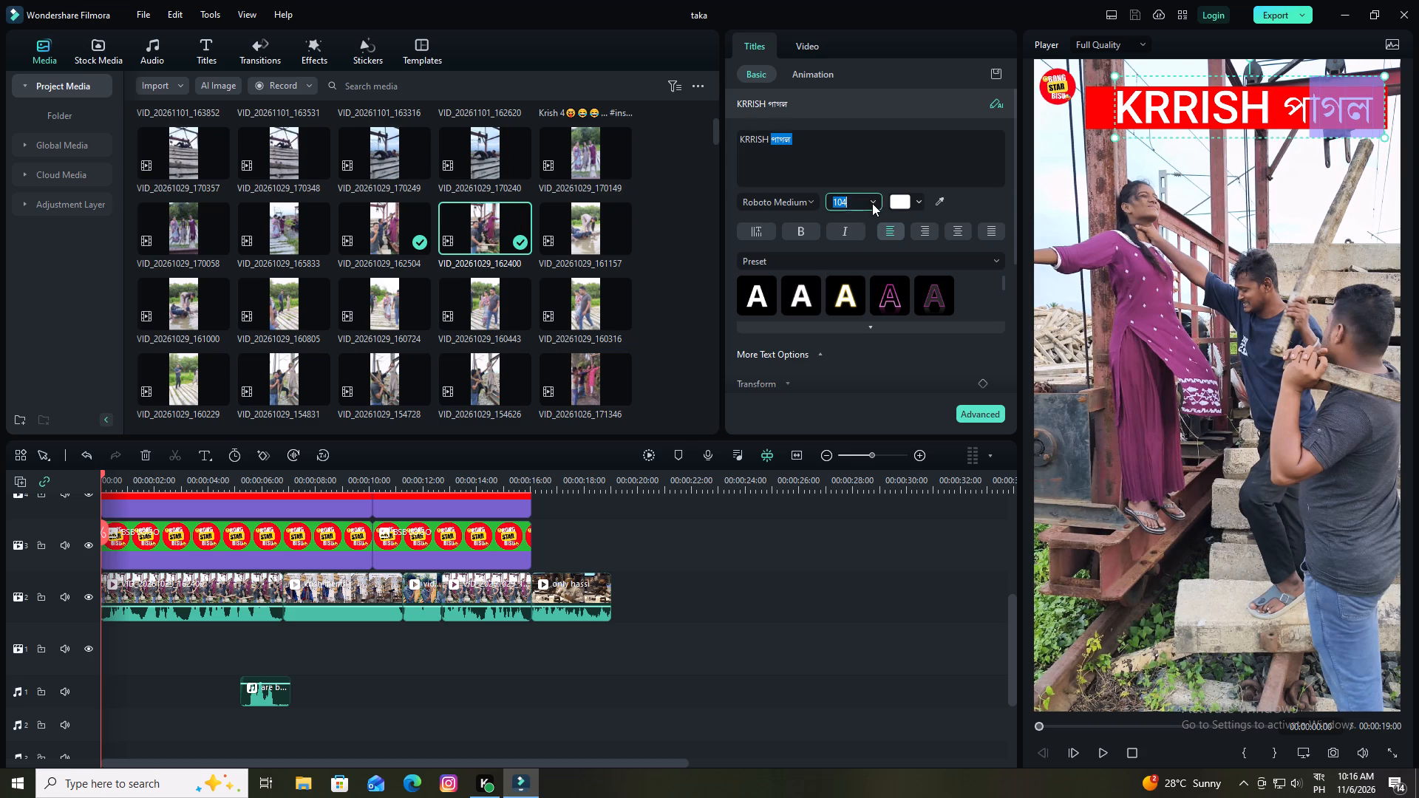
{"action": "left_click", "coordinate": [809, 197]}
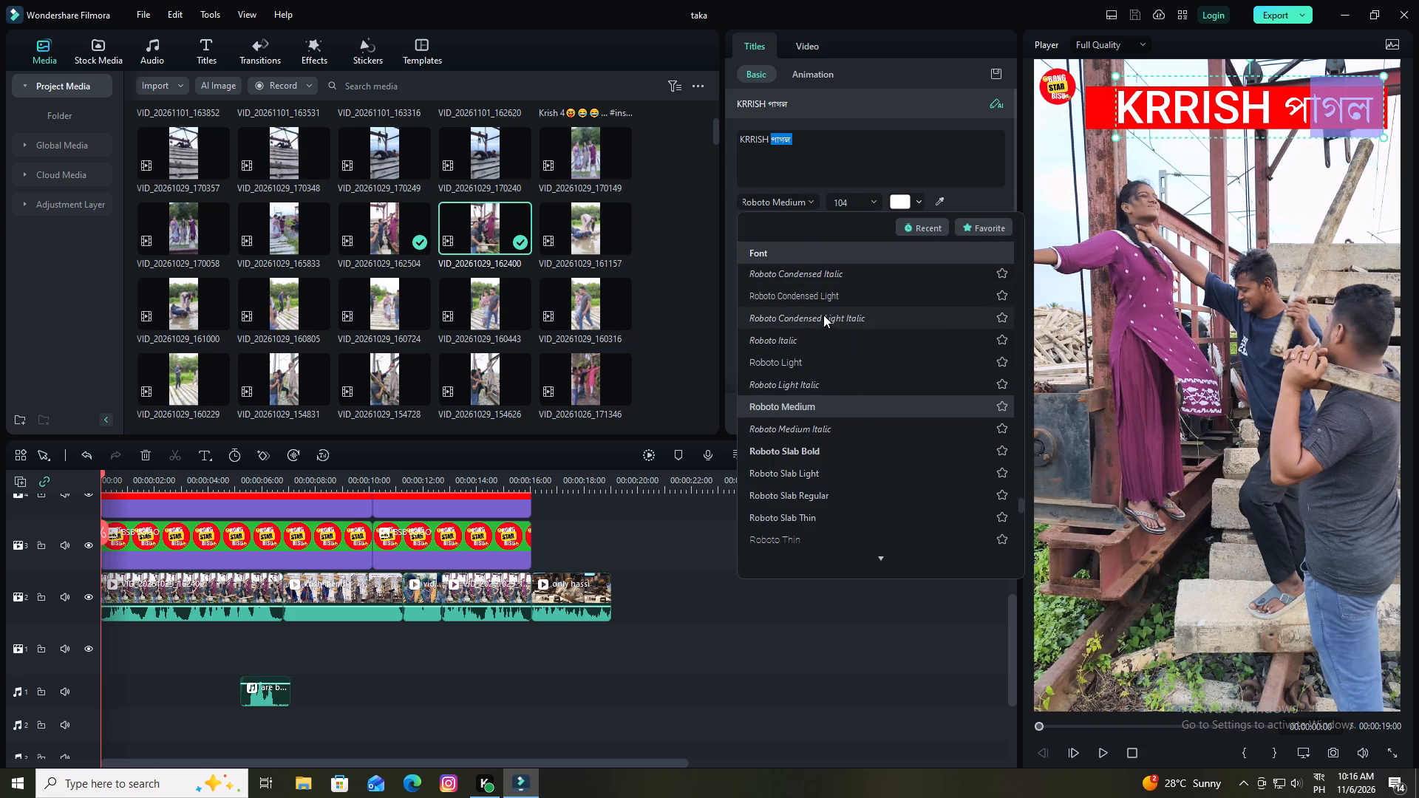
{"action": "scroll", "coordinate": [829, 363], "scroll_direction": "down", "scroll_amount": 2}
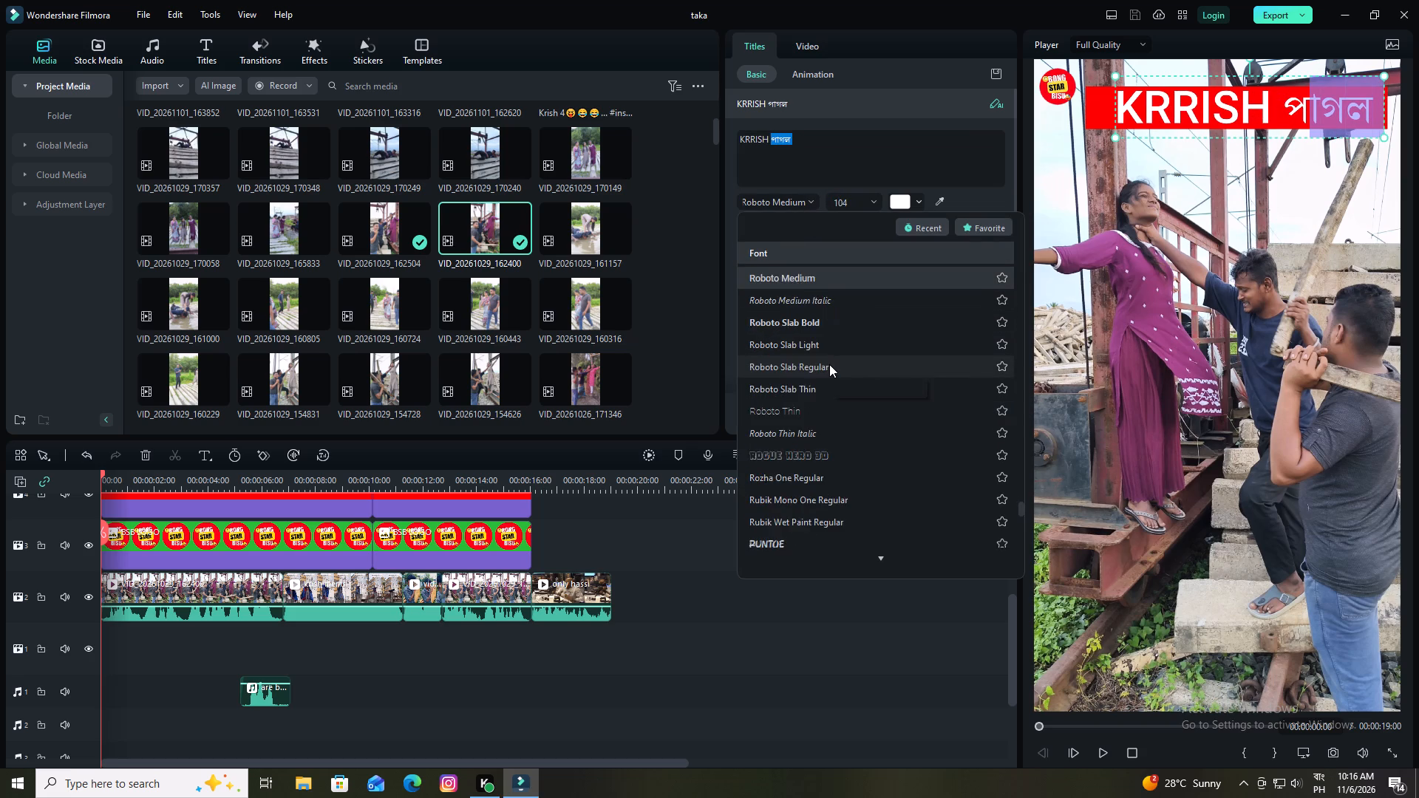
{"action": "scroll", "coordinate": [829, 364], "scroll_direction": "down", "scroll_amount": 9}
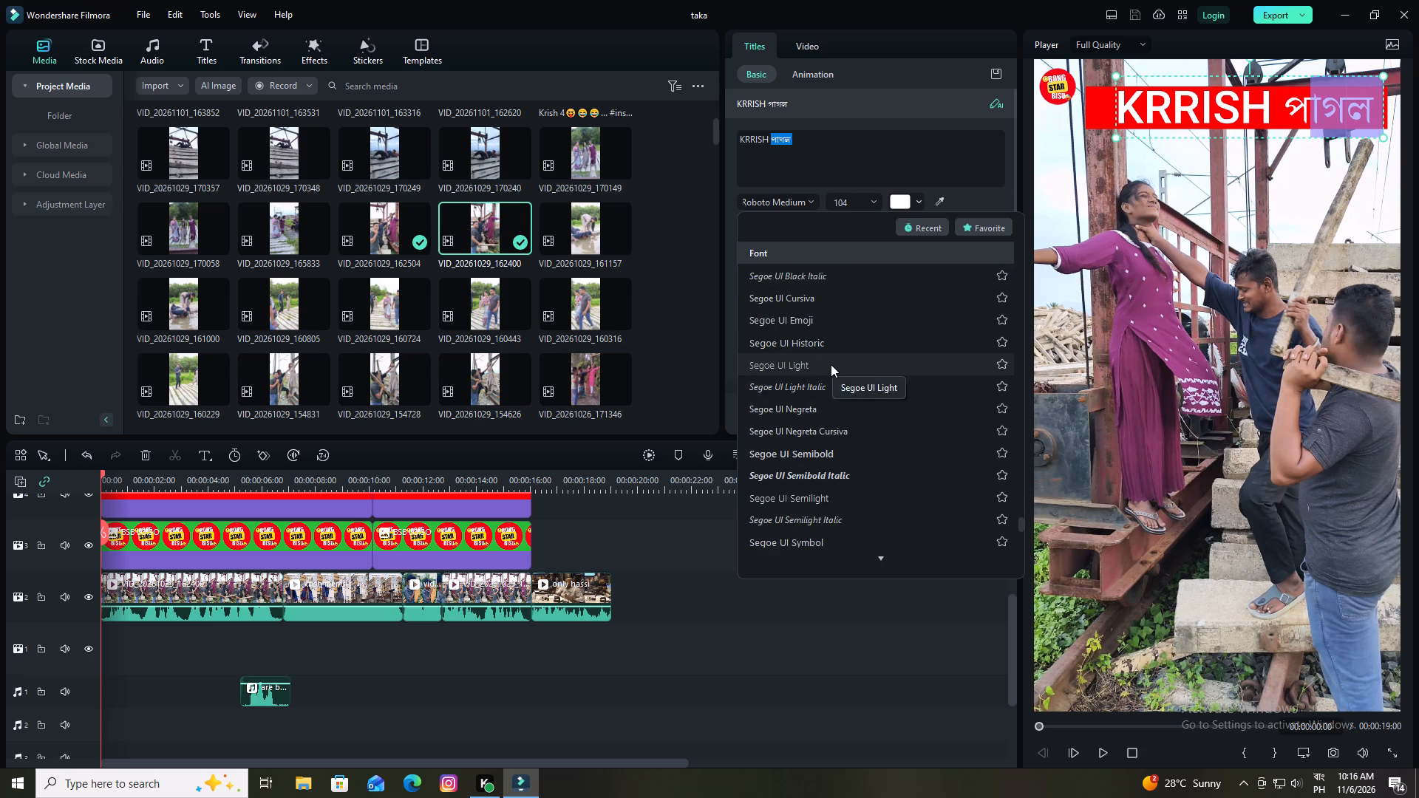
{"action": "scroll", "coordinate": [831, 364], "scroll_direction": "down", "scroll_amount": 8}
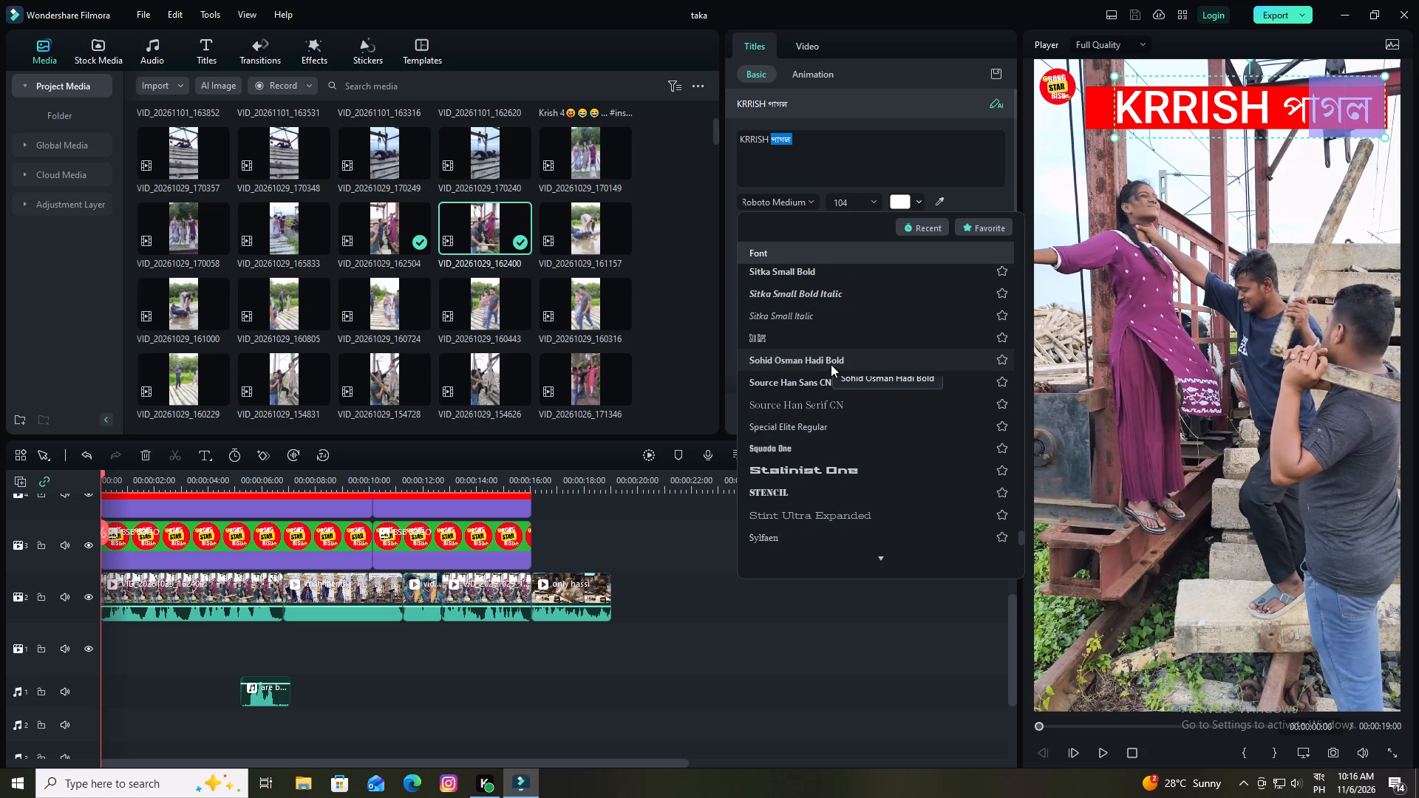
{"action": "scroll", "coordinate": [831, 364], "scroll_direction": "down", "scroll_amount": 3}
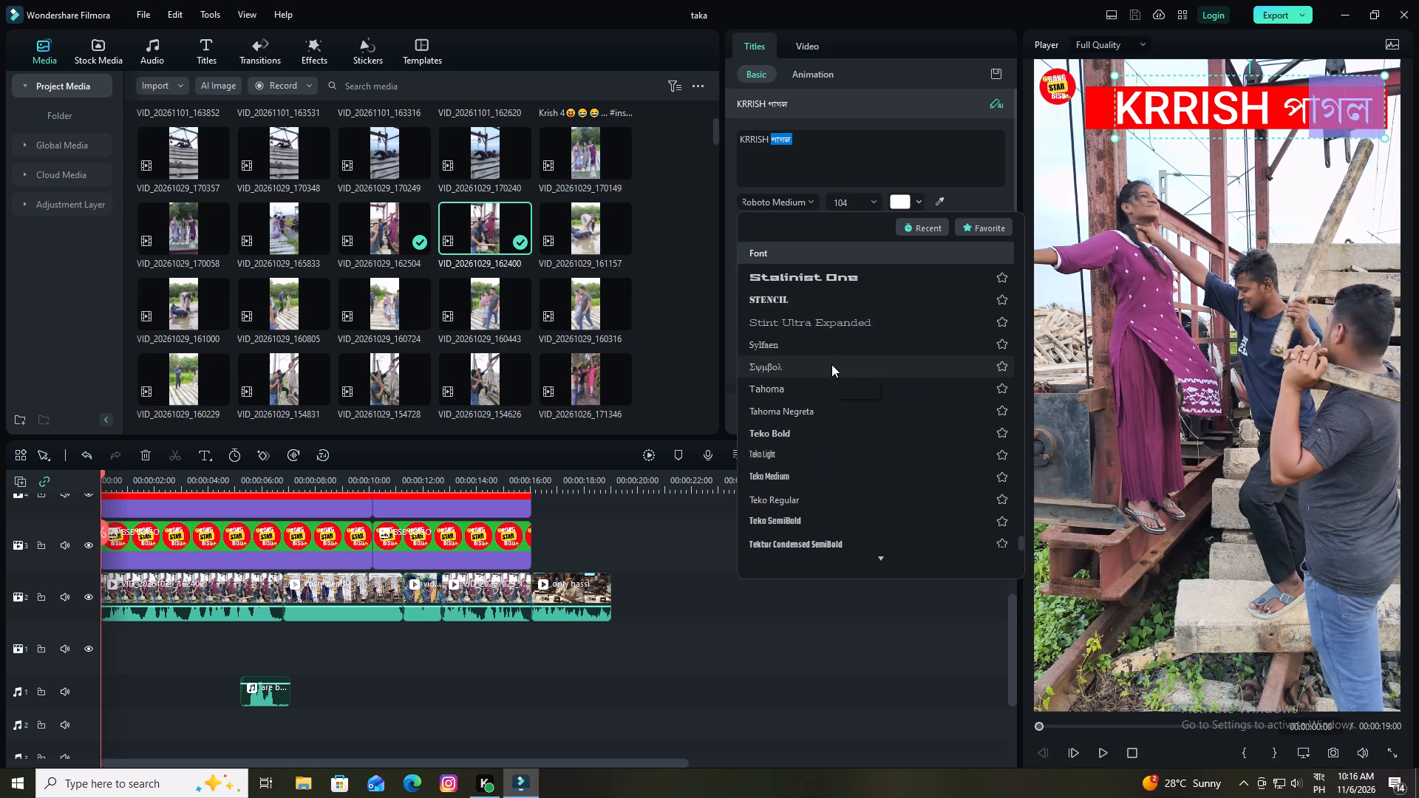
{"action": "scroll", "coordinate": [831, 364], "scroll_direction": "down", "scroll_amount": 5}
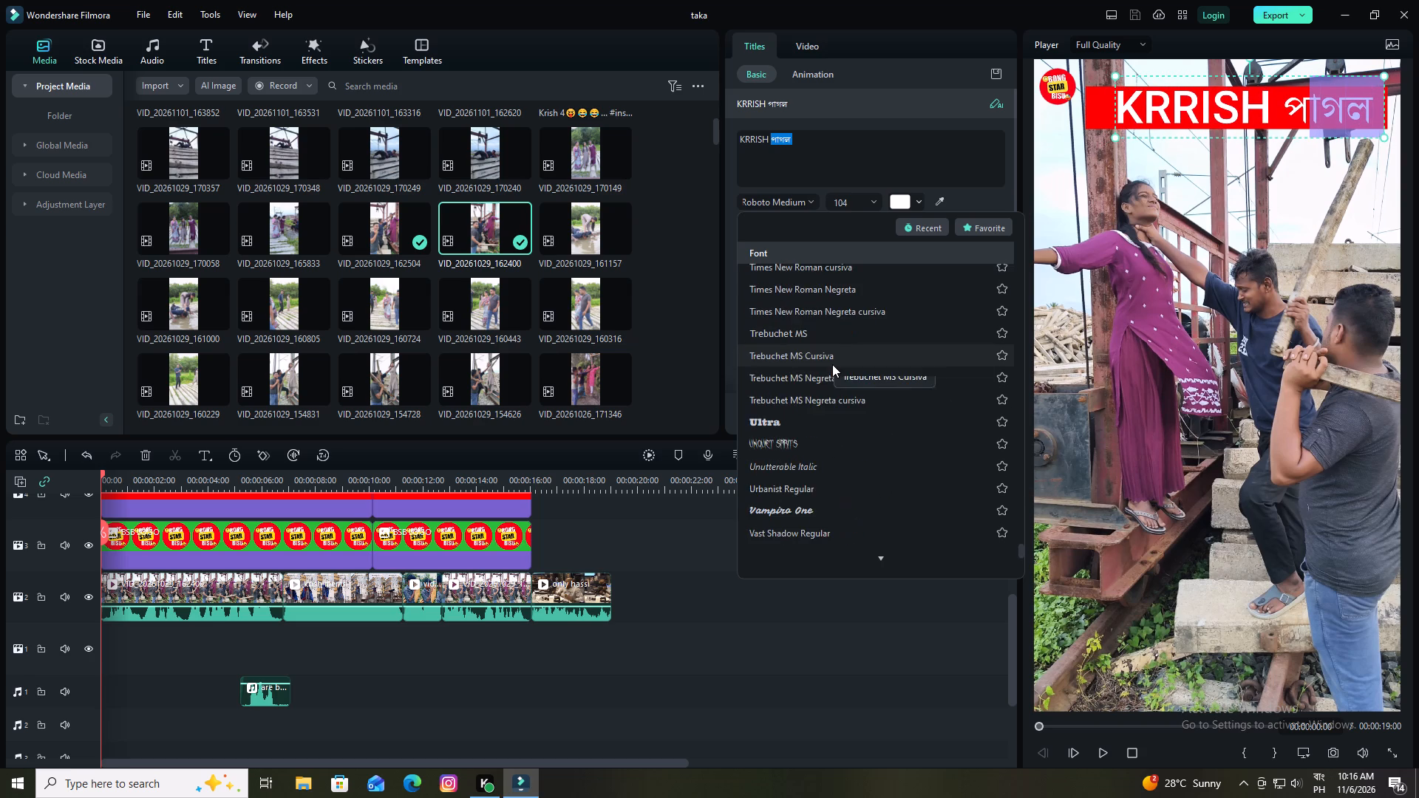
{"action": "scroll", "coordinate": [832, 364], "scroll_direction": "down", "scroll_amount": 8}
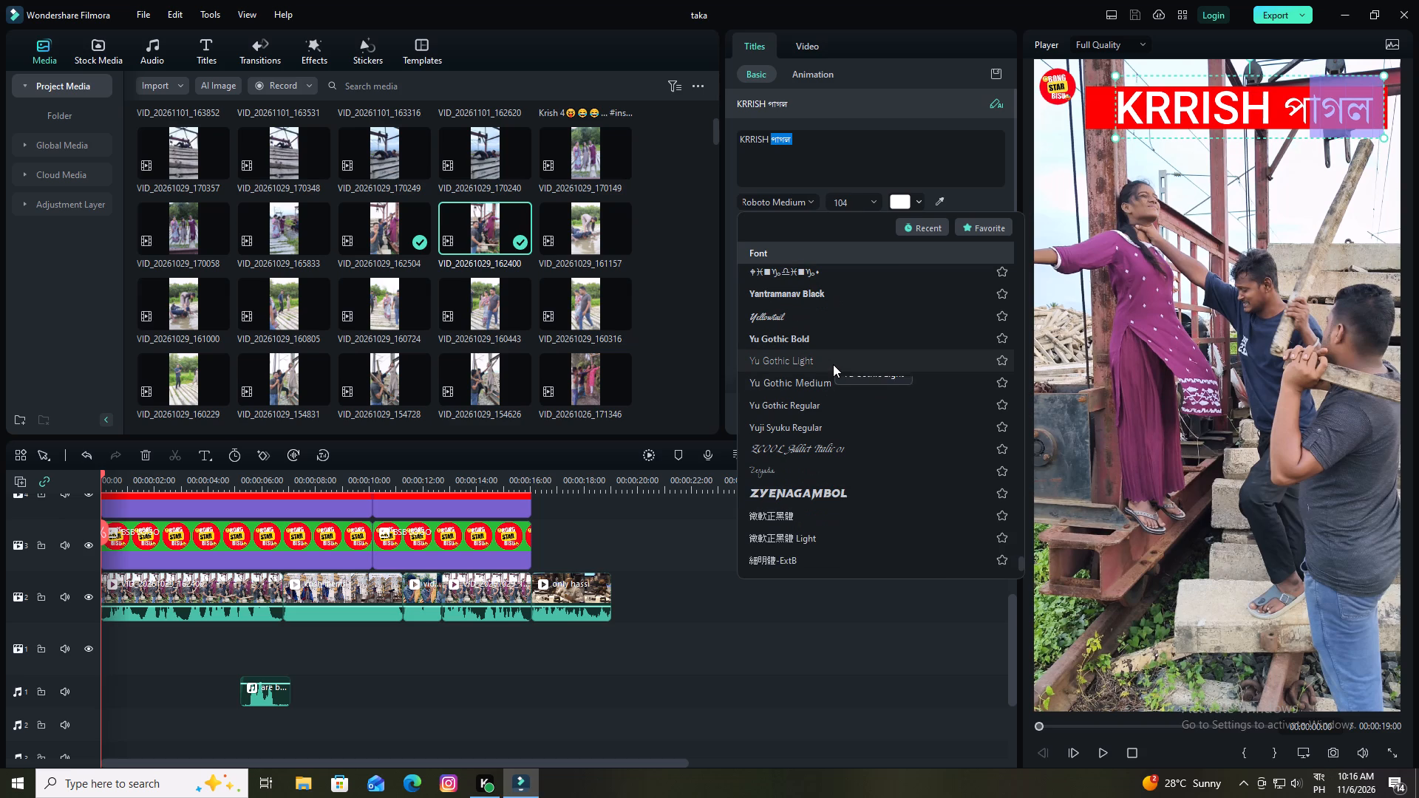
{"action": "scroll", "coordinate": [833, 364], "scroll_direction": "down", "scroll_amount": 8}
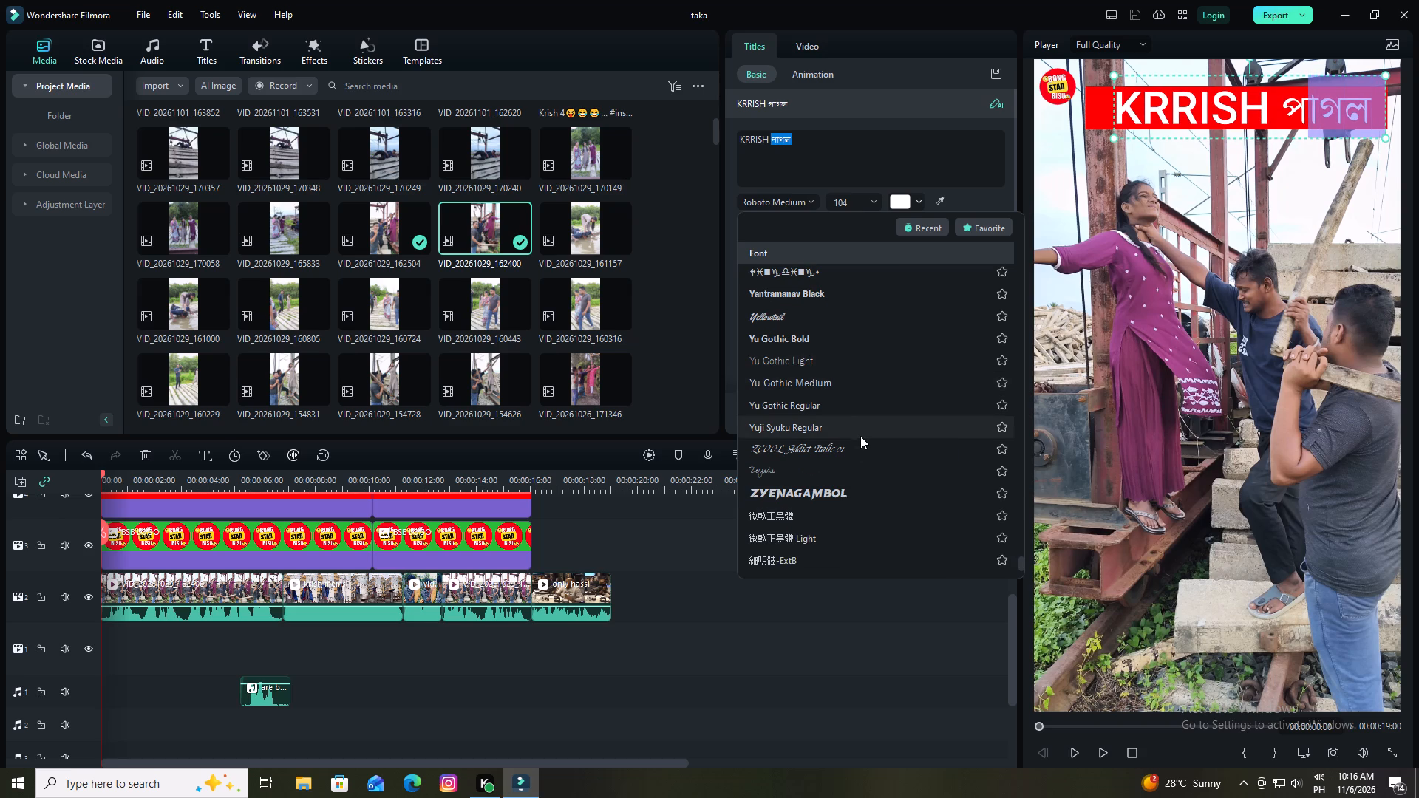
{"action": "scroll", "coordinate": [861, 436], "scroll_direction": "up", "scroll_amount": 1}
{"action": "scroll", "coordinate": [835, 518], "scroll_direction": "up", "scroll_amount": 3}
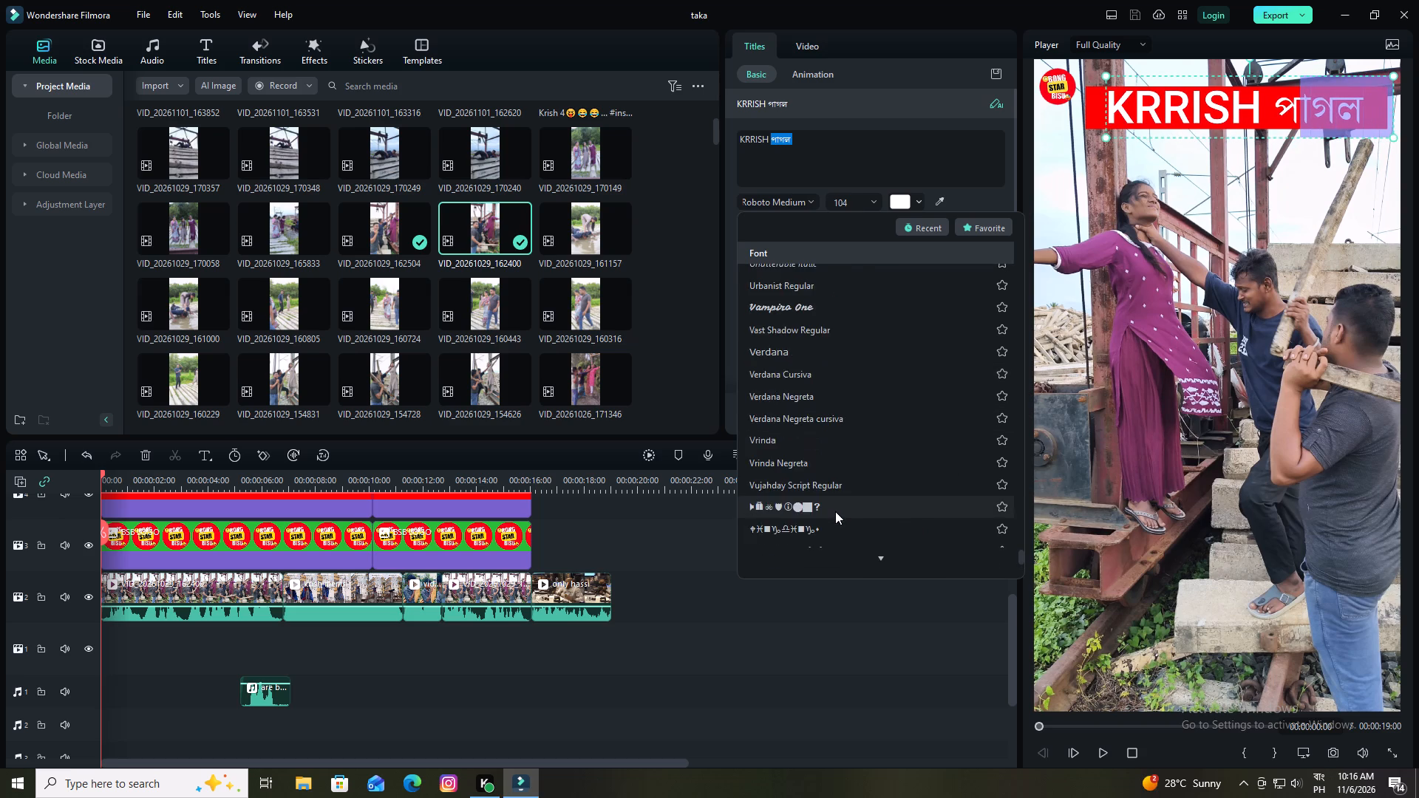
{"action": "scroll", "coordinate": [835, 511], "scroll_direction": "up", "scroll_amount": 1}
{"action": "left_click", "coordinate": [836, 509]}
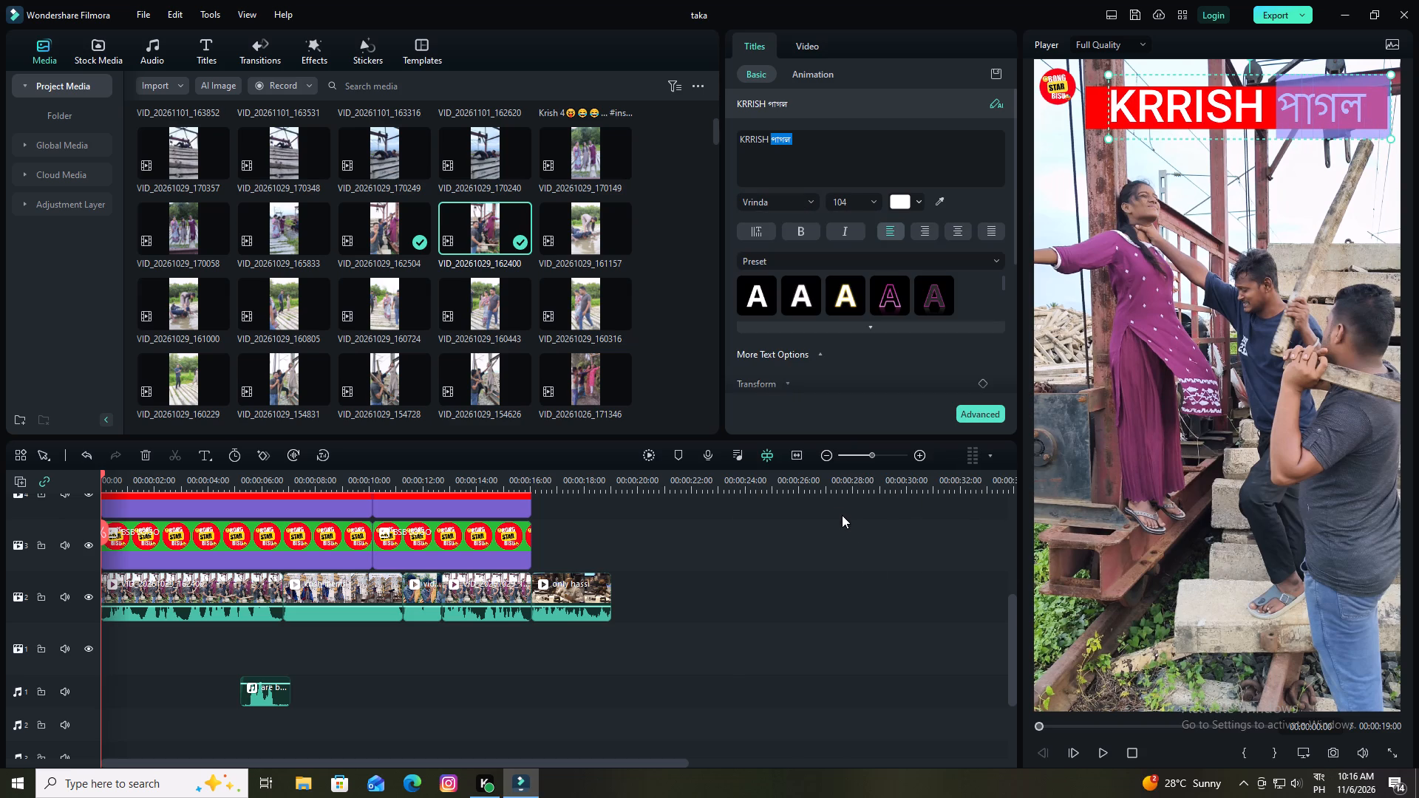
{"action": "left_click", "coordinate": [885, 709]}
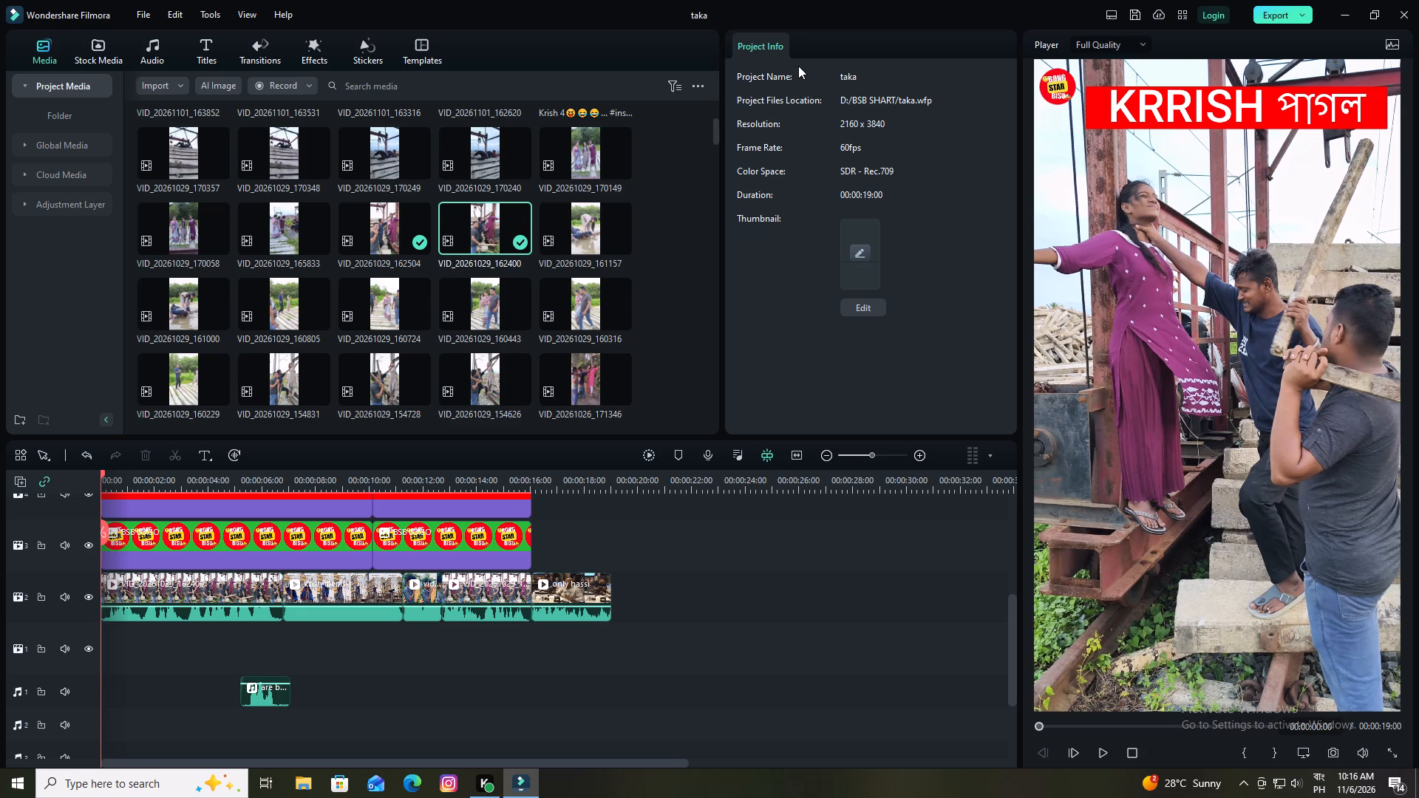
Select the word পাগল in the title and look through the available fonts for an alternative to Vrinda.
{"action": "scroll", "coordinate": [493, 509], "scroll_direction": "up", "scroll_amount": 1}
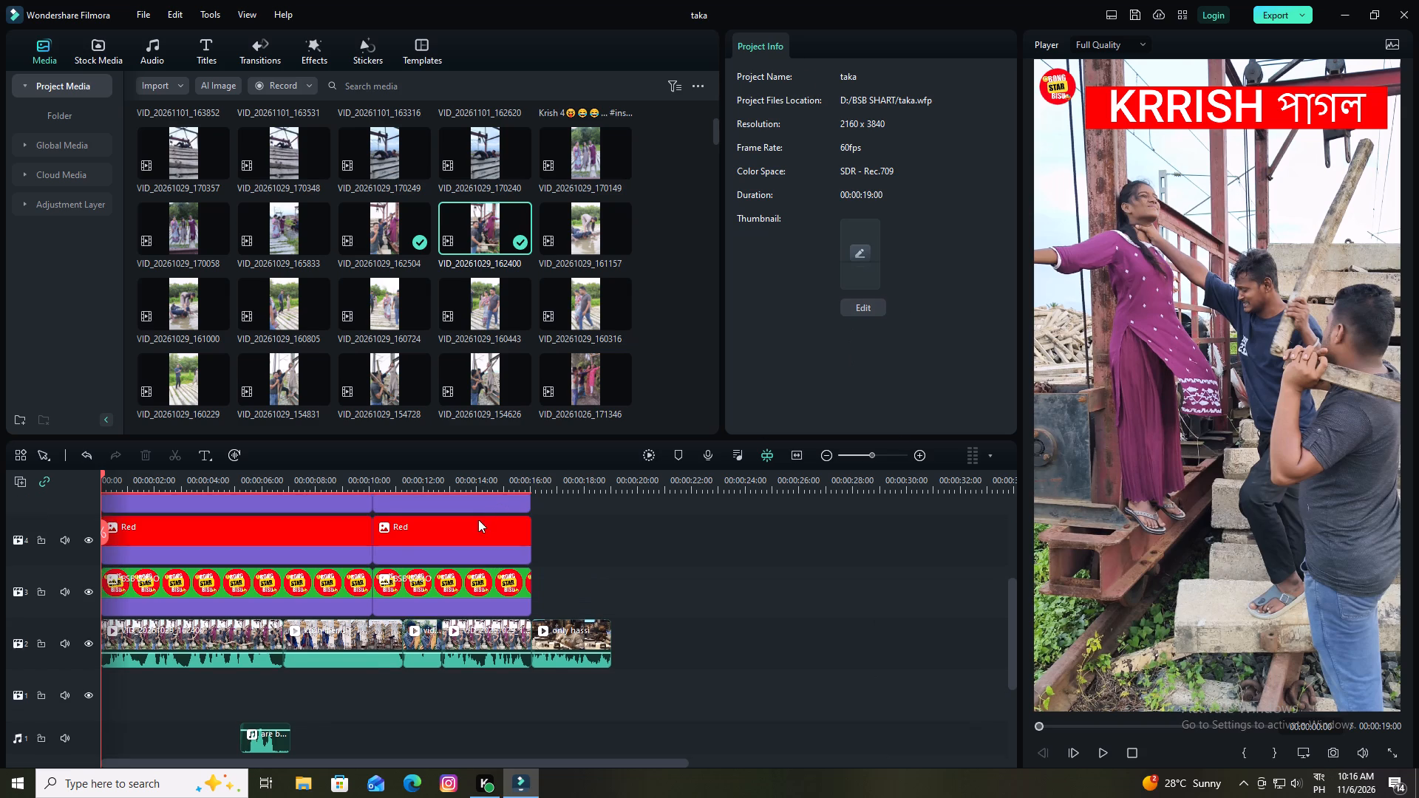
{"action": "scroll", "coordinate": [478, 519], "scroll_direction": "up", "scroll_amount": 6}
{"action": "double_click", "coordinate": [455, 606]}
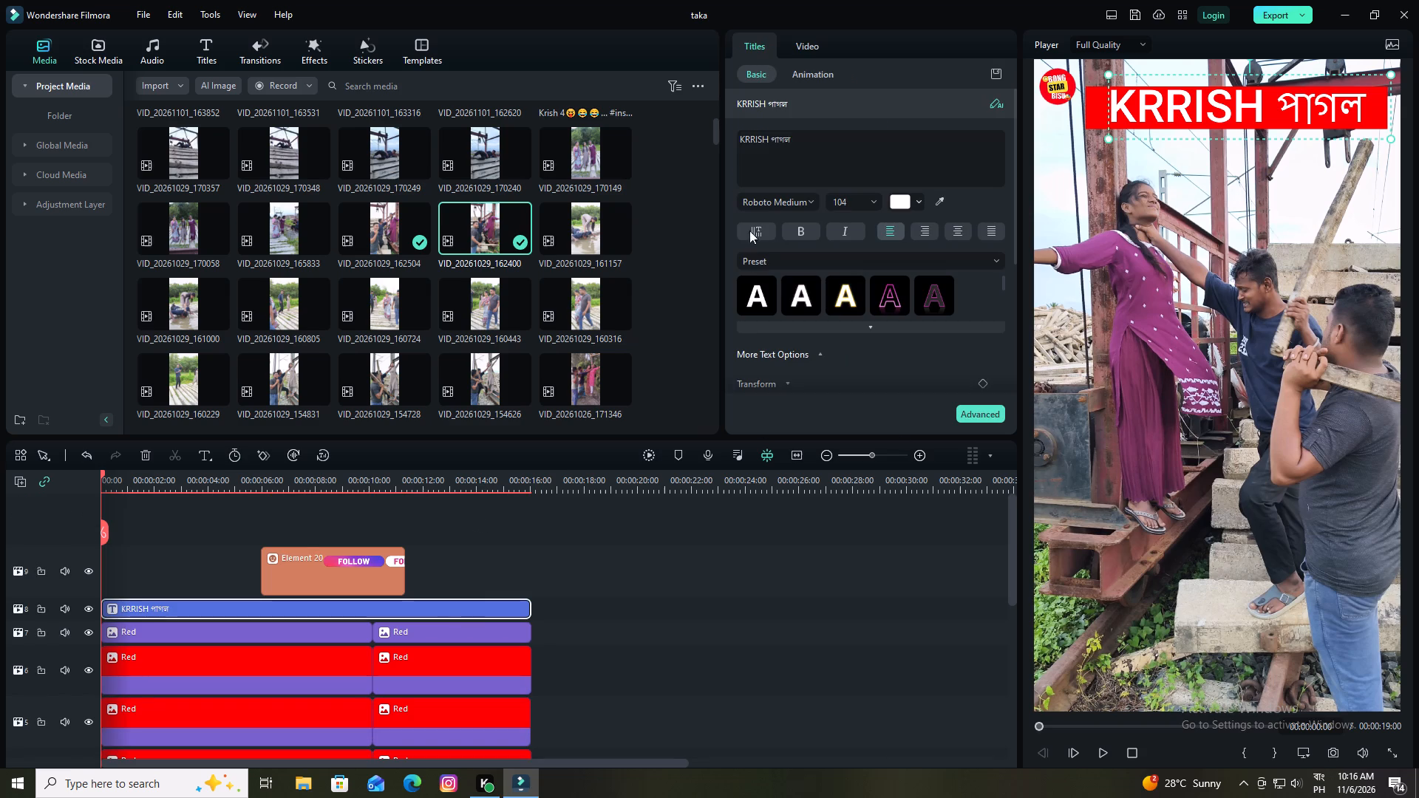
{"action": "left_click_drag", "start_coordinate": [798, 139], "coordinate": [772, 133]}
{"action": "left_click", "coordinate": [809, 197]}
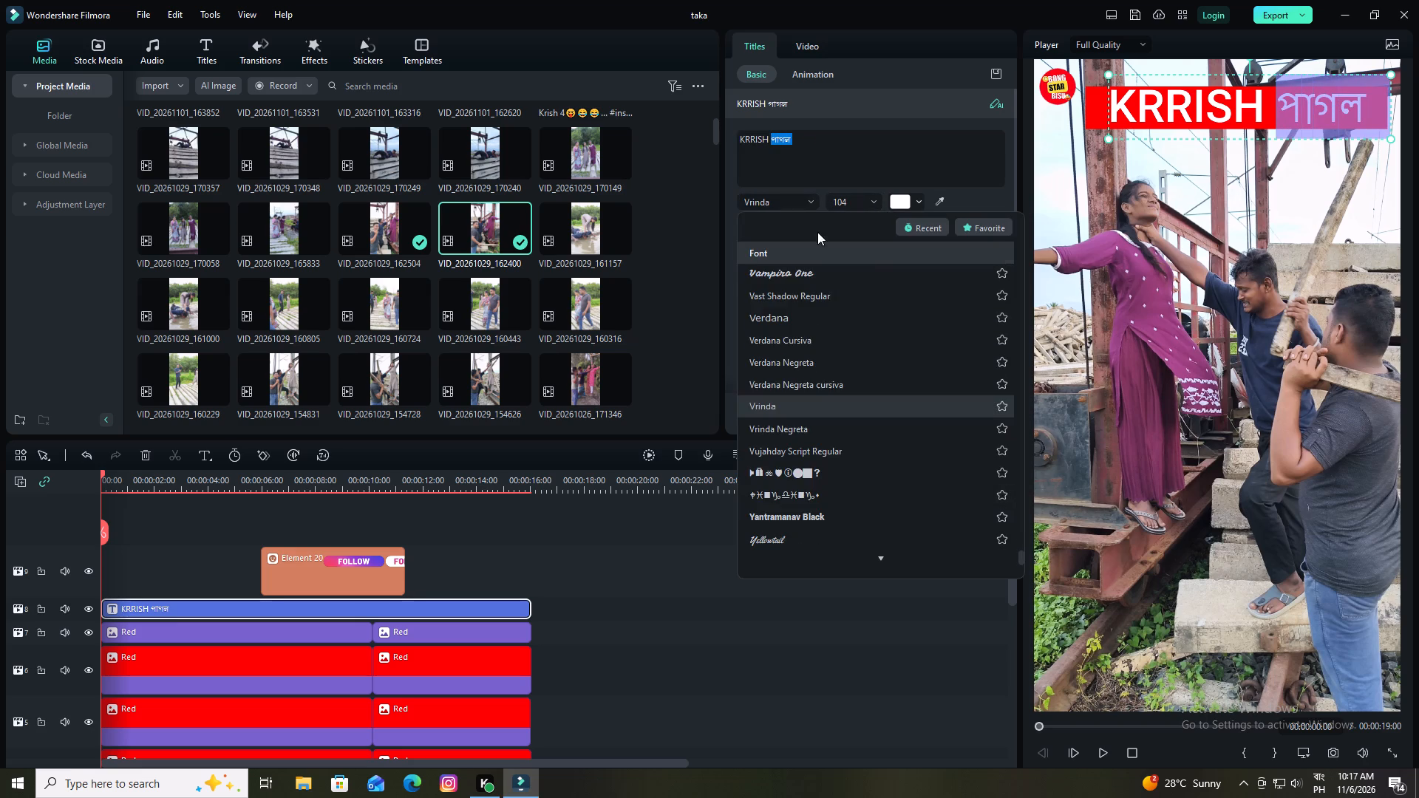
{"action": "scroll", "coordinate": [823, 374], "scroll_direction": "up", "scroll_amount": 9}
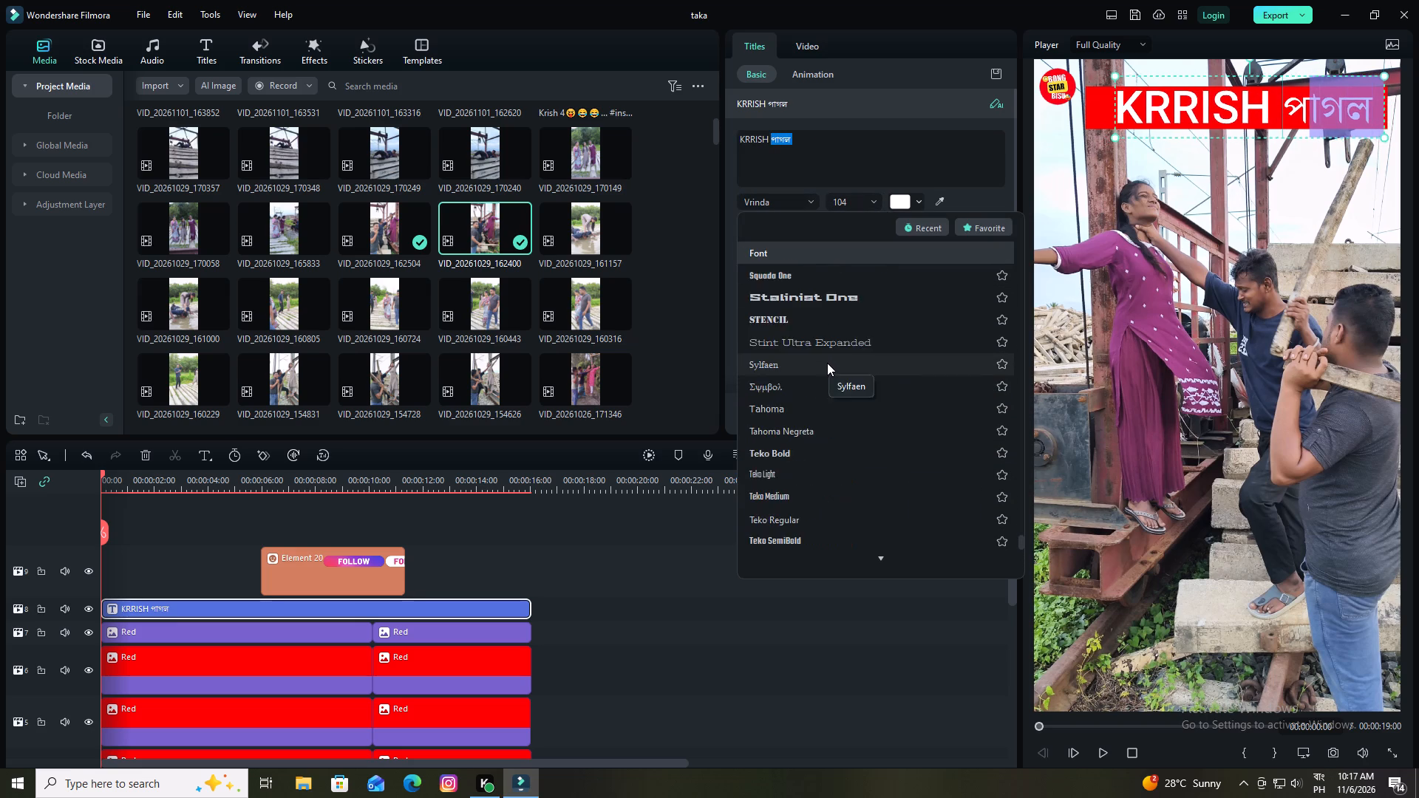
{"action": "scroll", "coordinate": [827, 363], "scroll_direction": "up", "scroll_amount": 8}
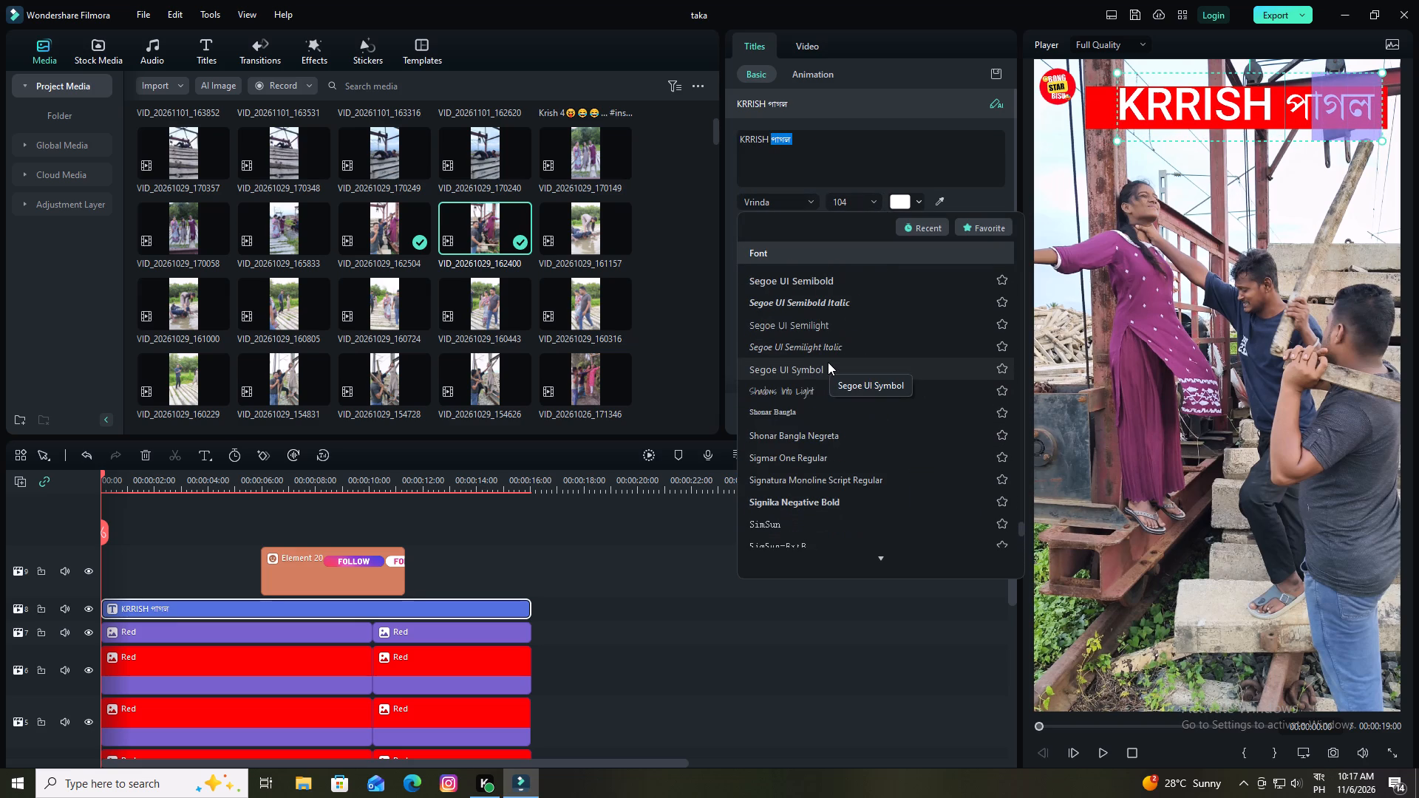
{"action": "scroll", "coordinate": [828, 362], "scroll_direction": "up", "scroll_amount": 5}
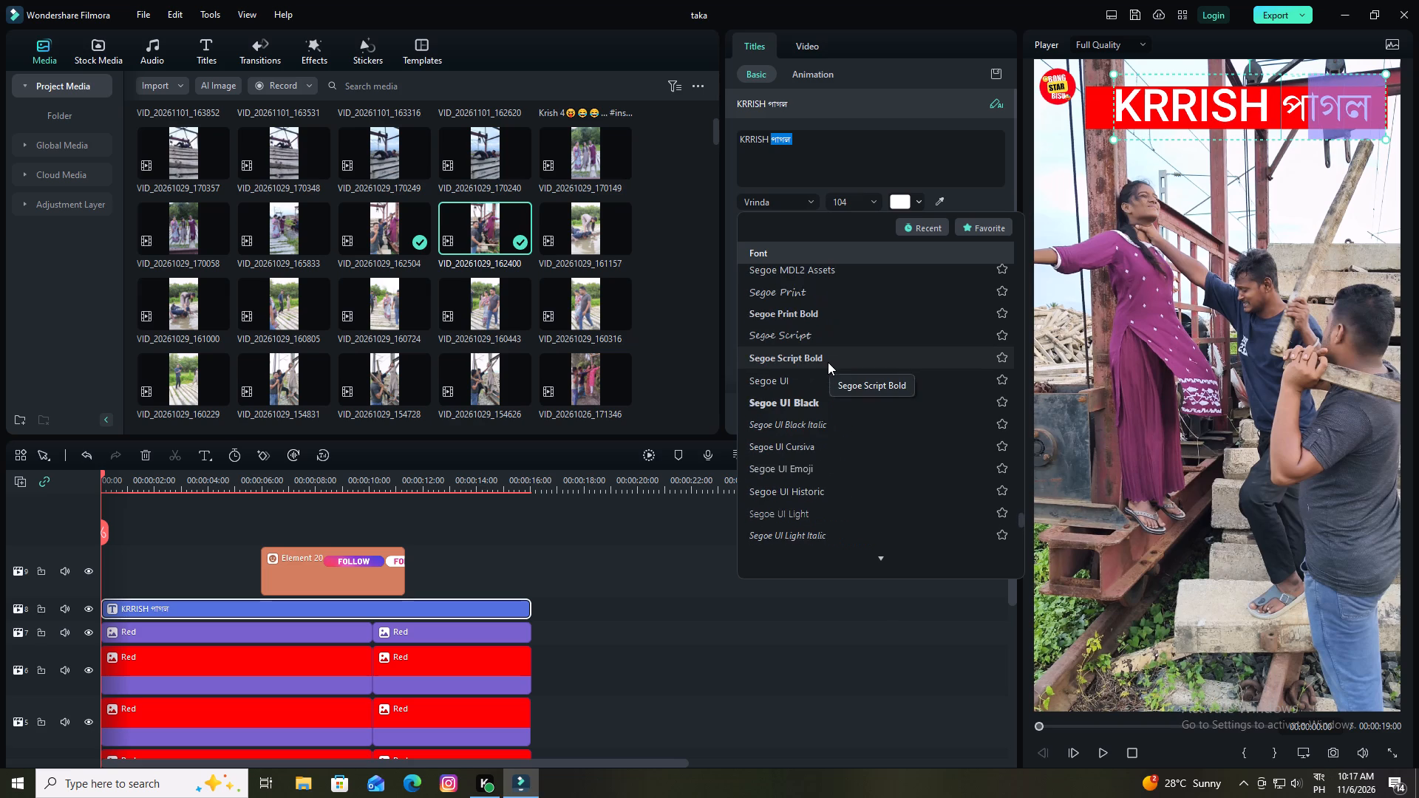
{"action": "scroll", "coordinate": [828, 362], "scroll_direction": "up", "scroll_amount": 4}
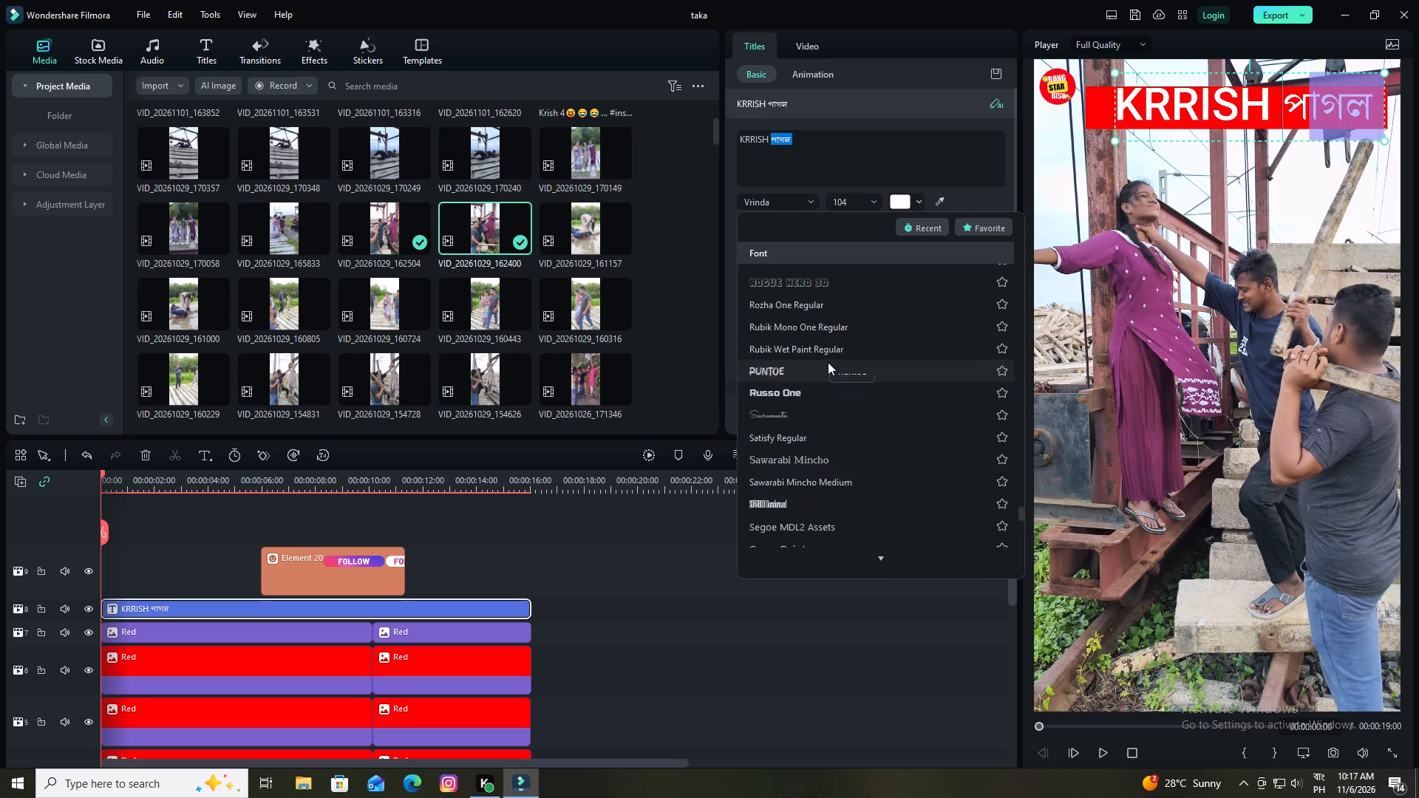
{"action": "scroll", "coordinate": [828, 362], "scroll_direction": "up", "scroll_amount": 11}
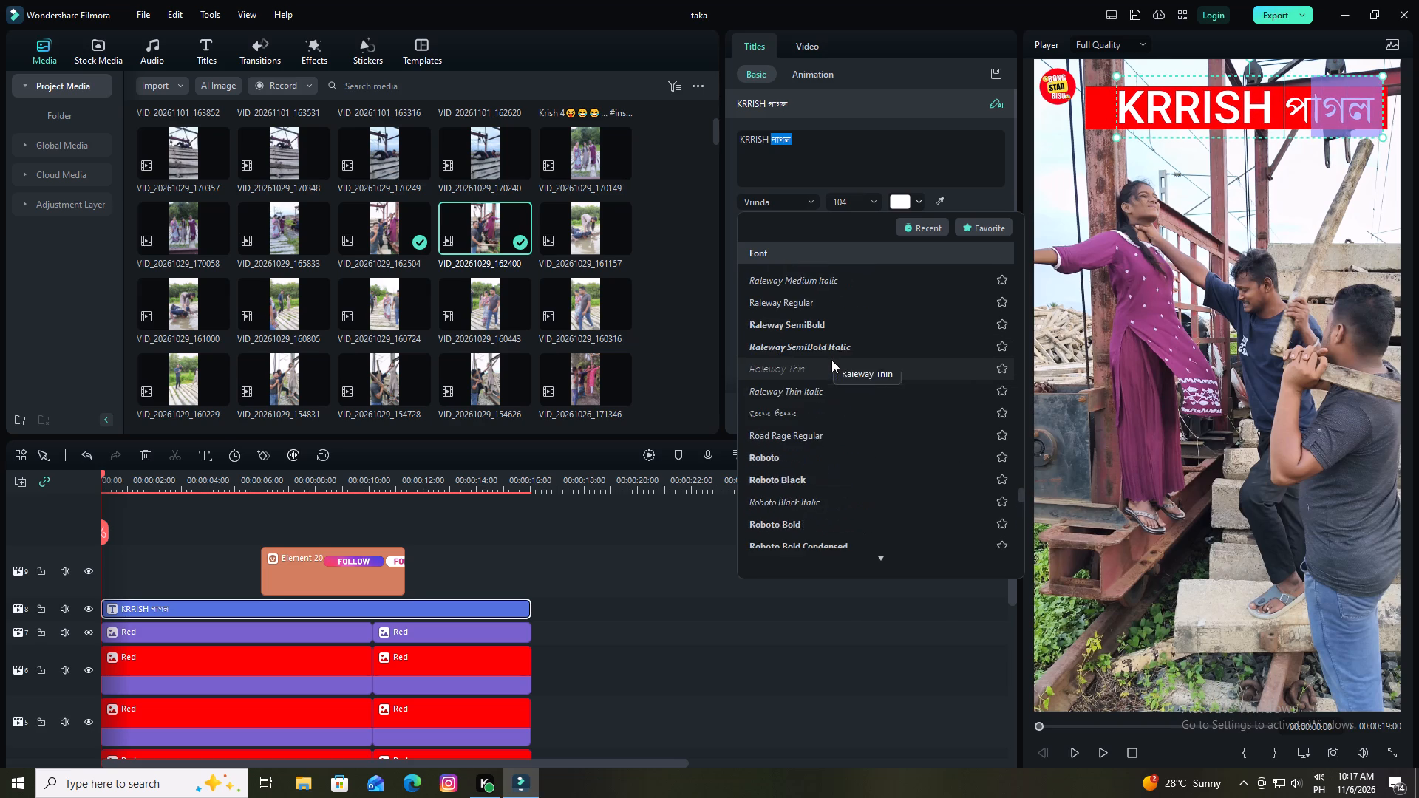
{"action": "scroll", "coordinate": [831, 360], "scroll_direction": "up", "scroll_amount": 7}
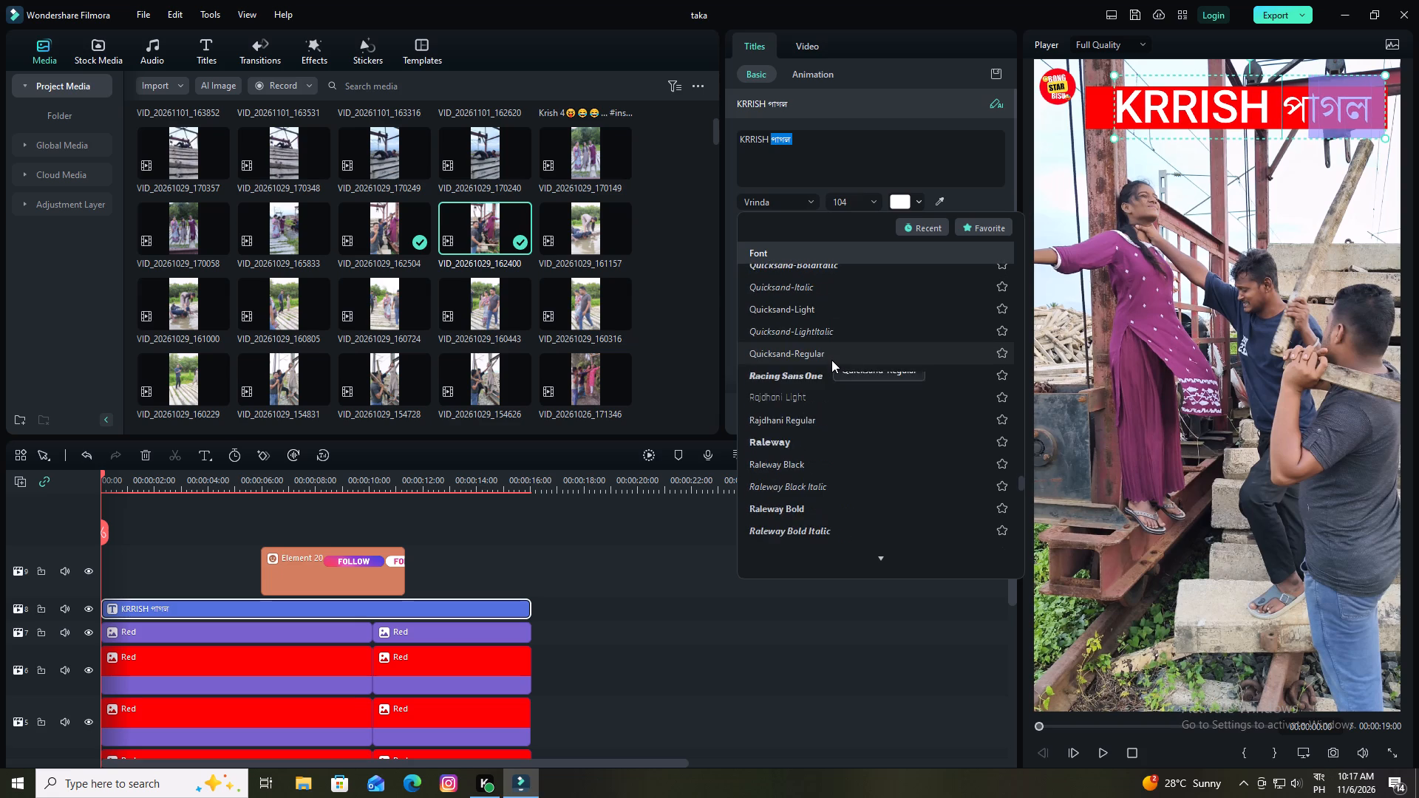
{"action": "scroll", "coordinate": [831, 360], "scroll_direction": "up", "scroll_amount": 6}
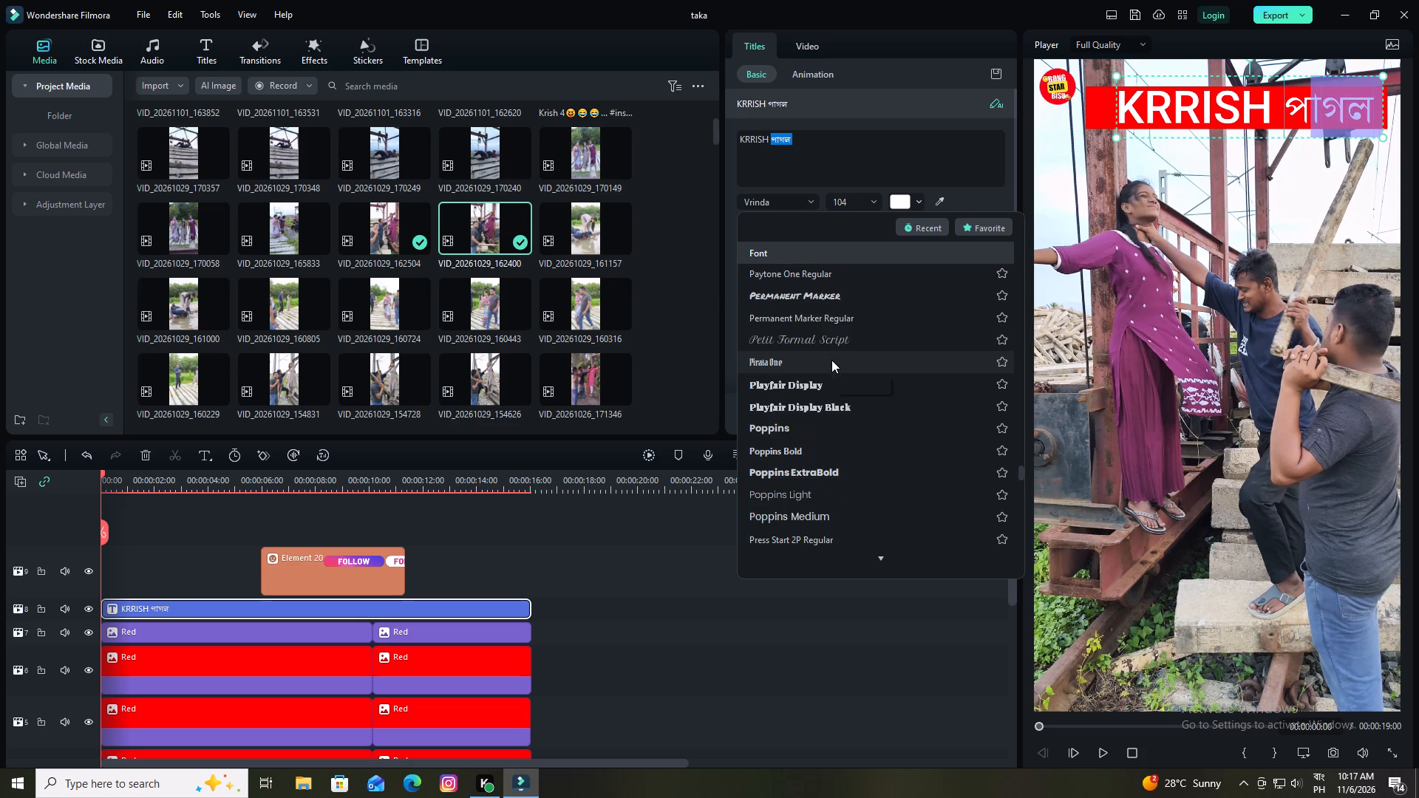
{"action": "scroll", "coordinate": [831, 360], "scroll_direction": "up", "scroll_amount": 4}
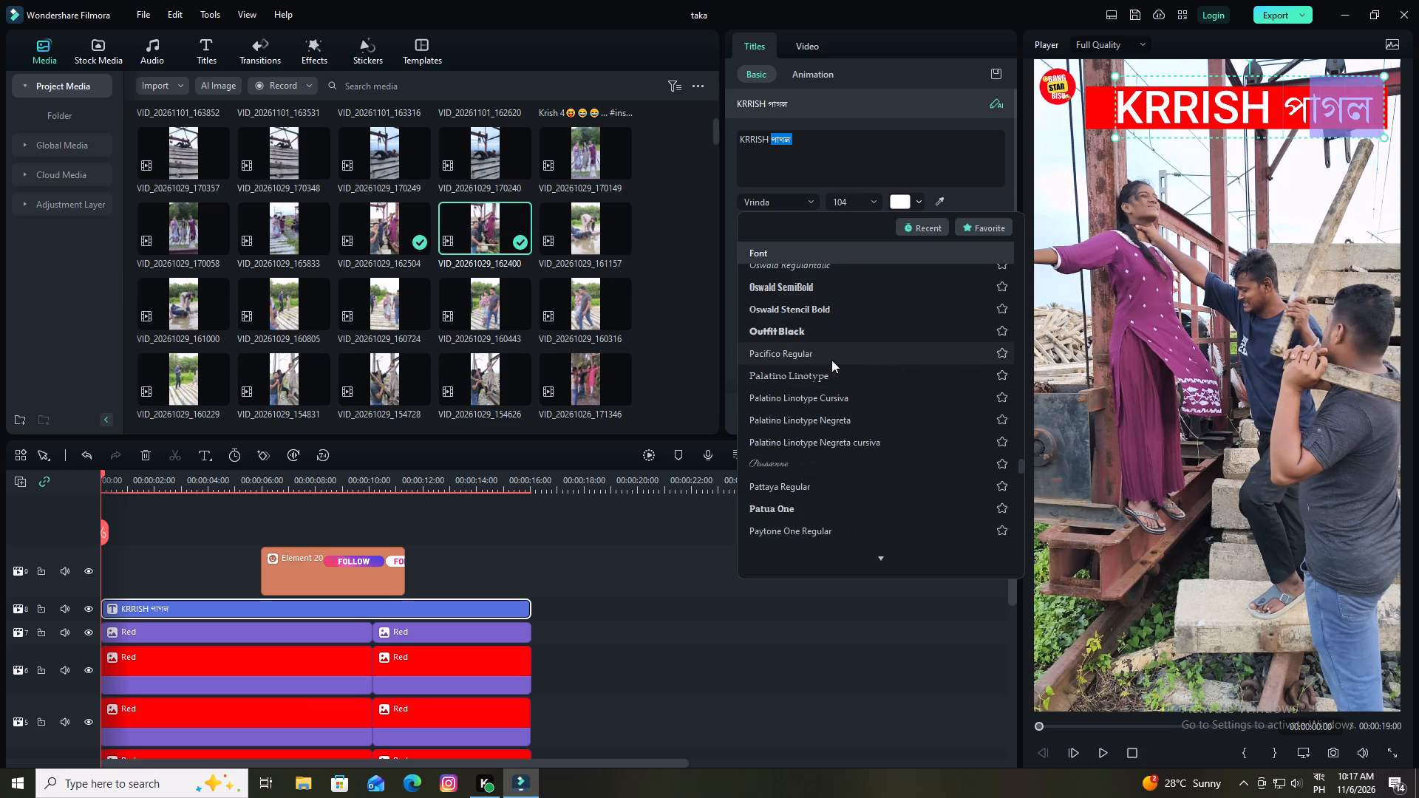
{"action": "scroll", "coordinate": [831, 360], "scroll_direction": "up", "scroll_amount": 7}
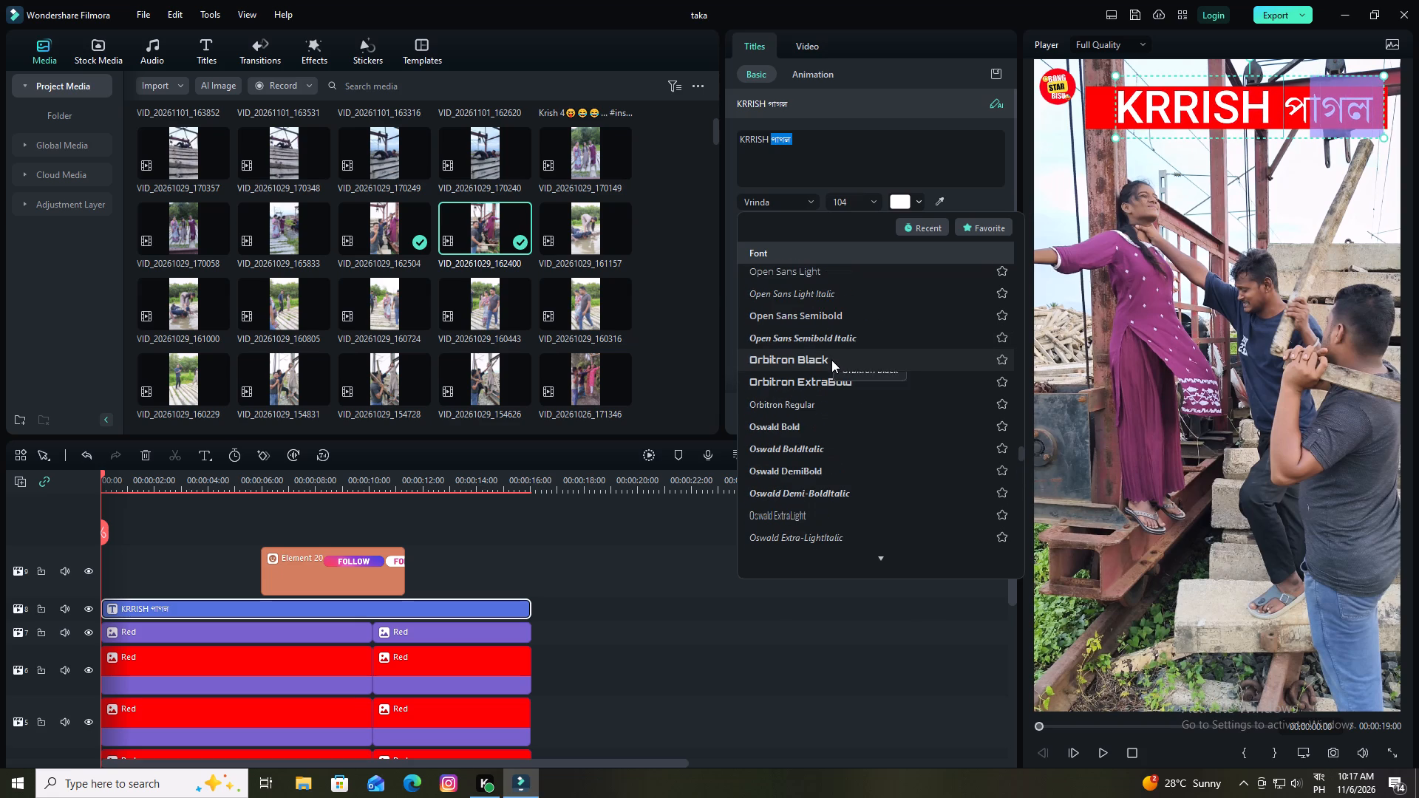
{"action": "scroll", "coordinate": [831, 360], "scroll_direction": "up", "scroll_amount": 14}
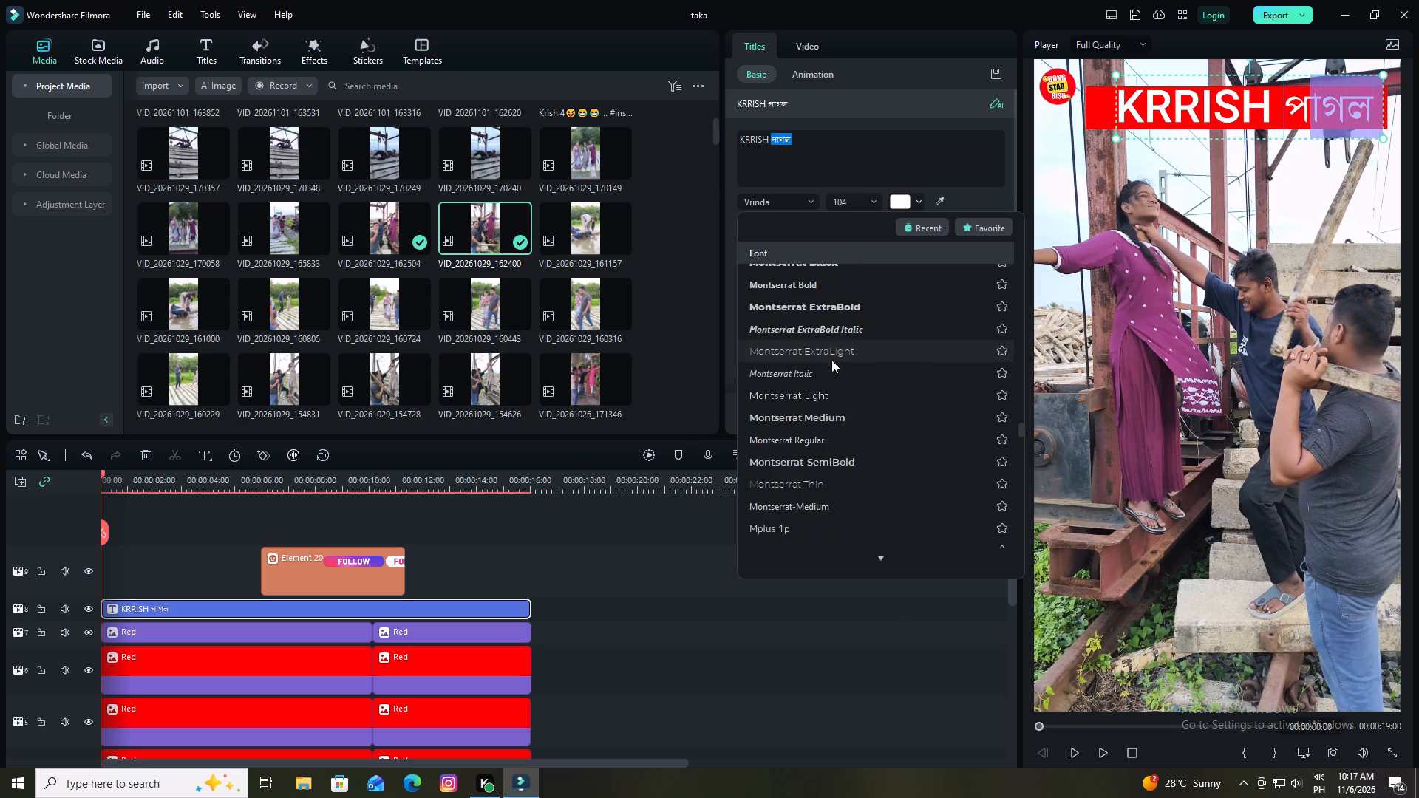
{"action": "scroll", "coordinate": [831, 360], "scroll_direction": "up", "scroll_amount": 9}
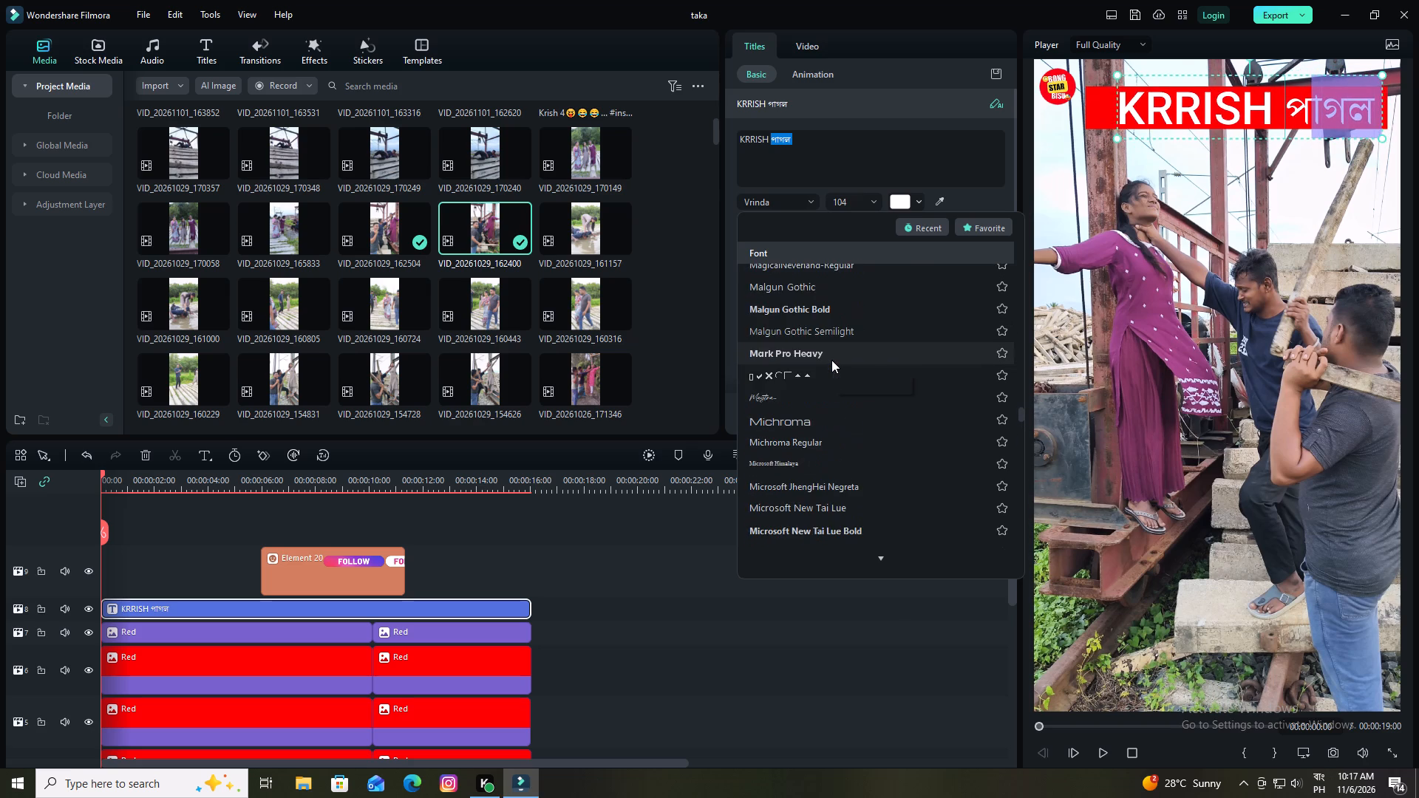
{"action": "scroll", "coordinate": [831, 360], "scroll_direction": "up", "scroll_amount": 3}
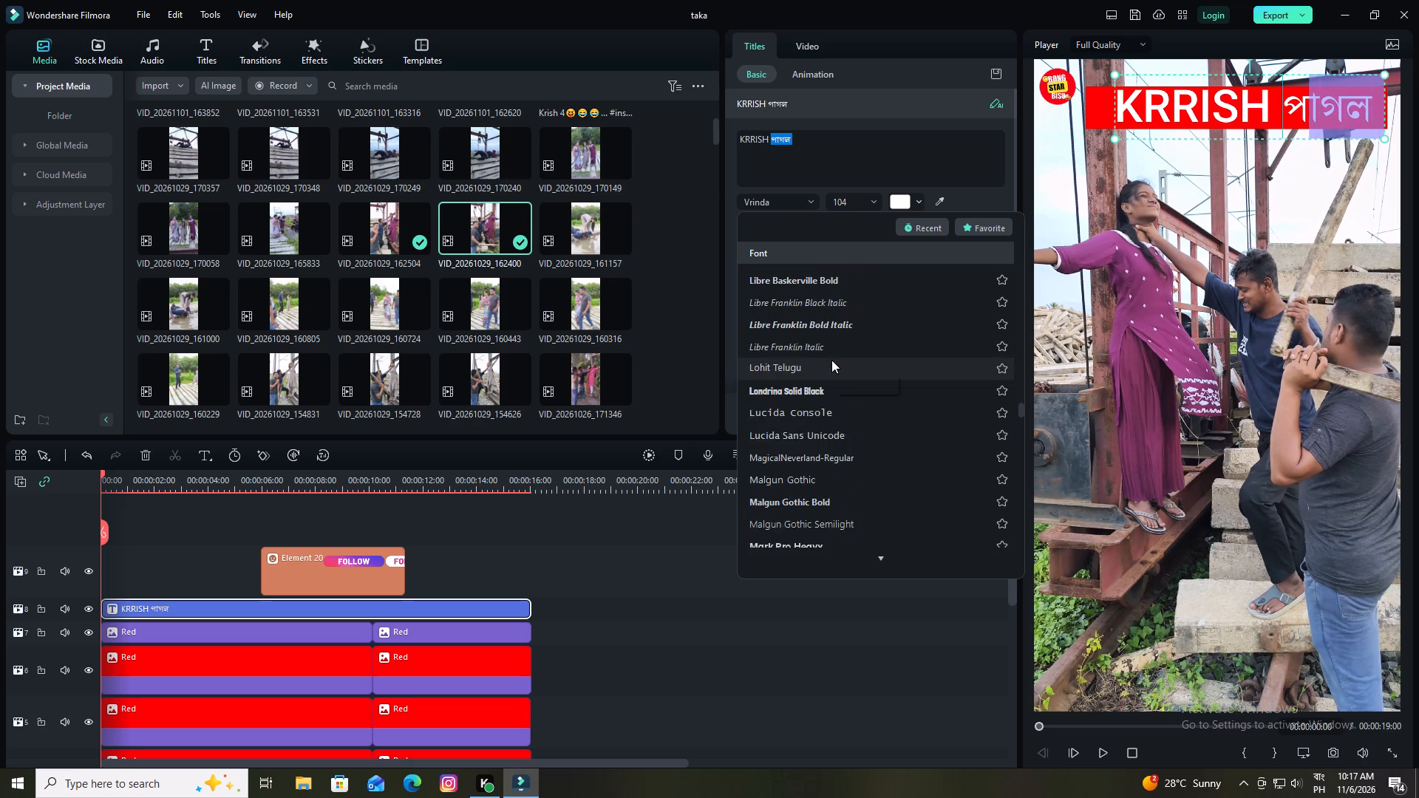
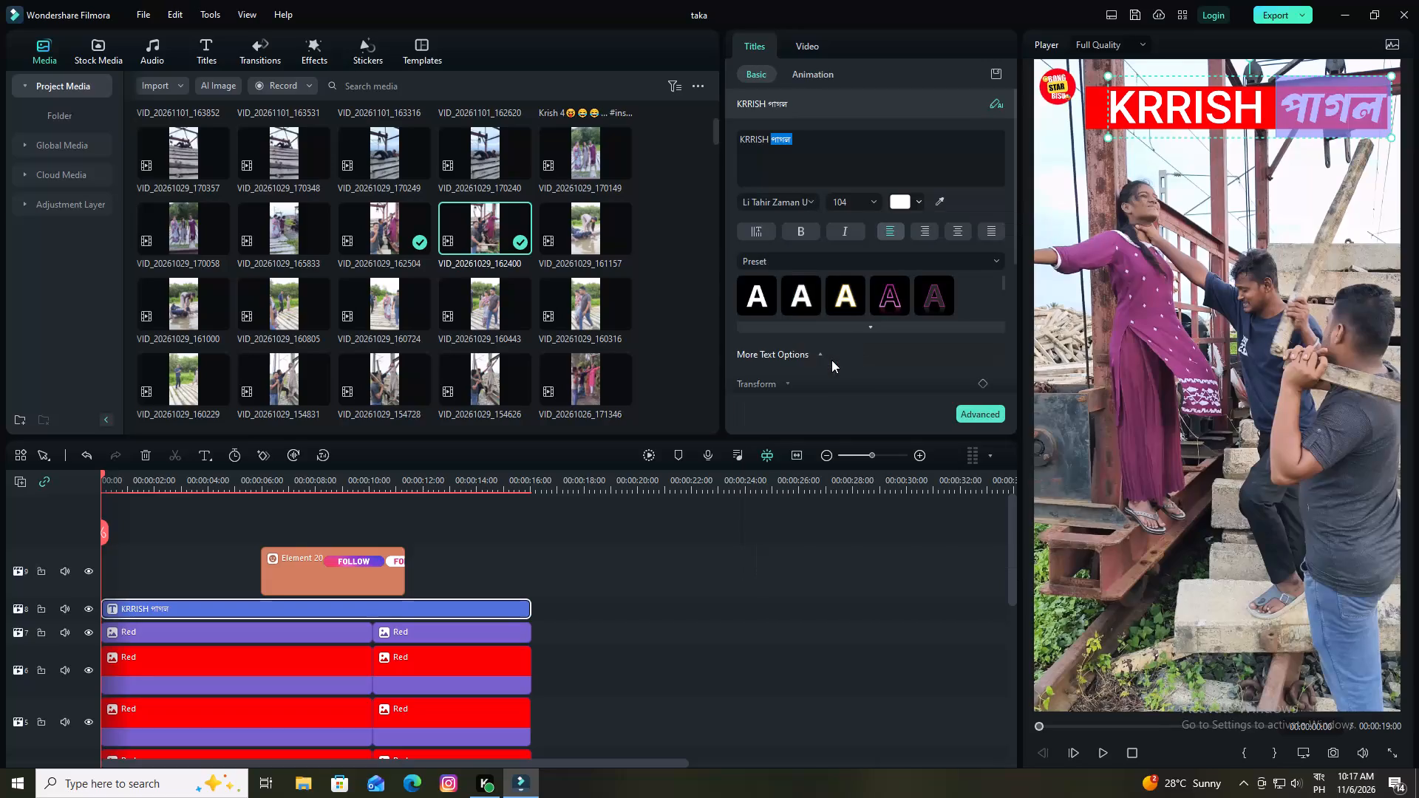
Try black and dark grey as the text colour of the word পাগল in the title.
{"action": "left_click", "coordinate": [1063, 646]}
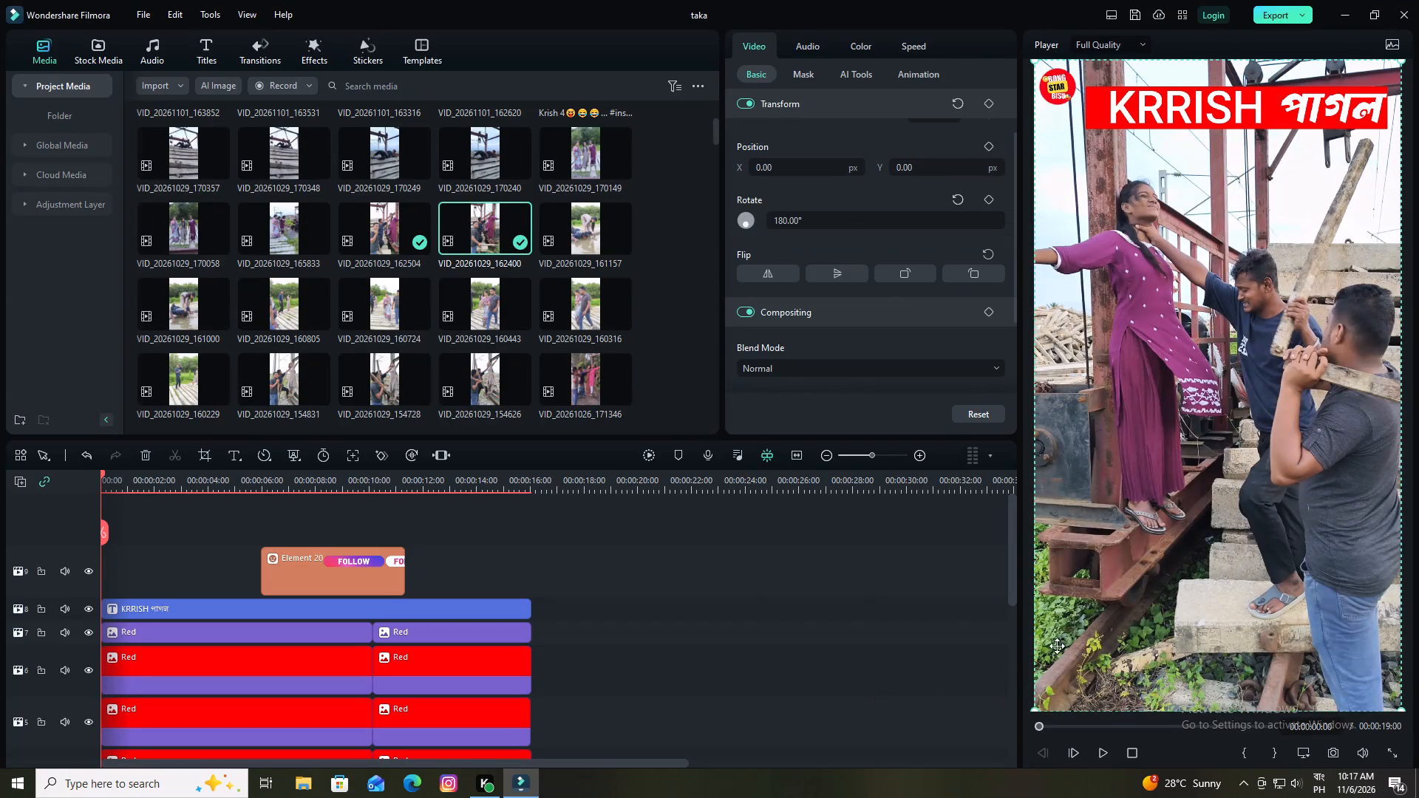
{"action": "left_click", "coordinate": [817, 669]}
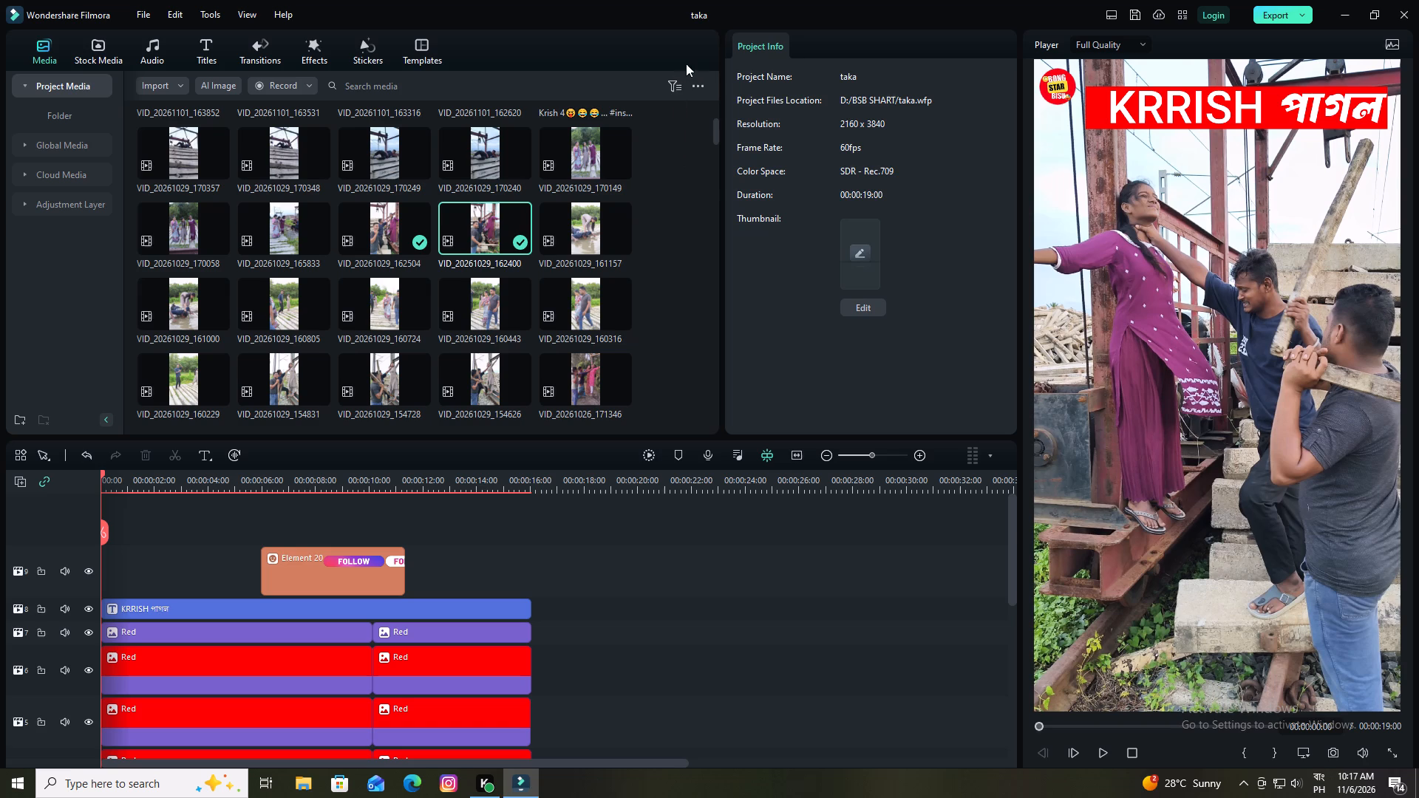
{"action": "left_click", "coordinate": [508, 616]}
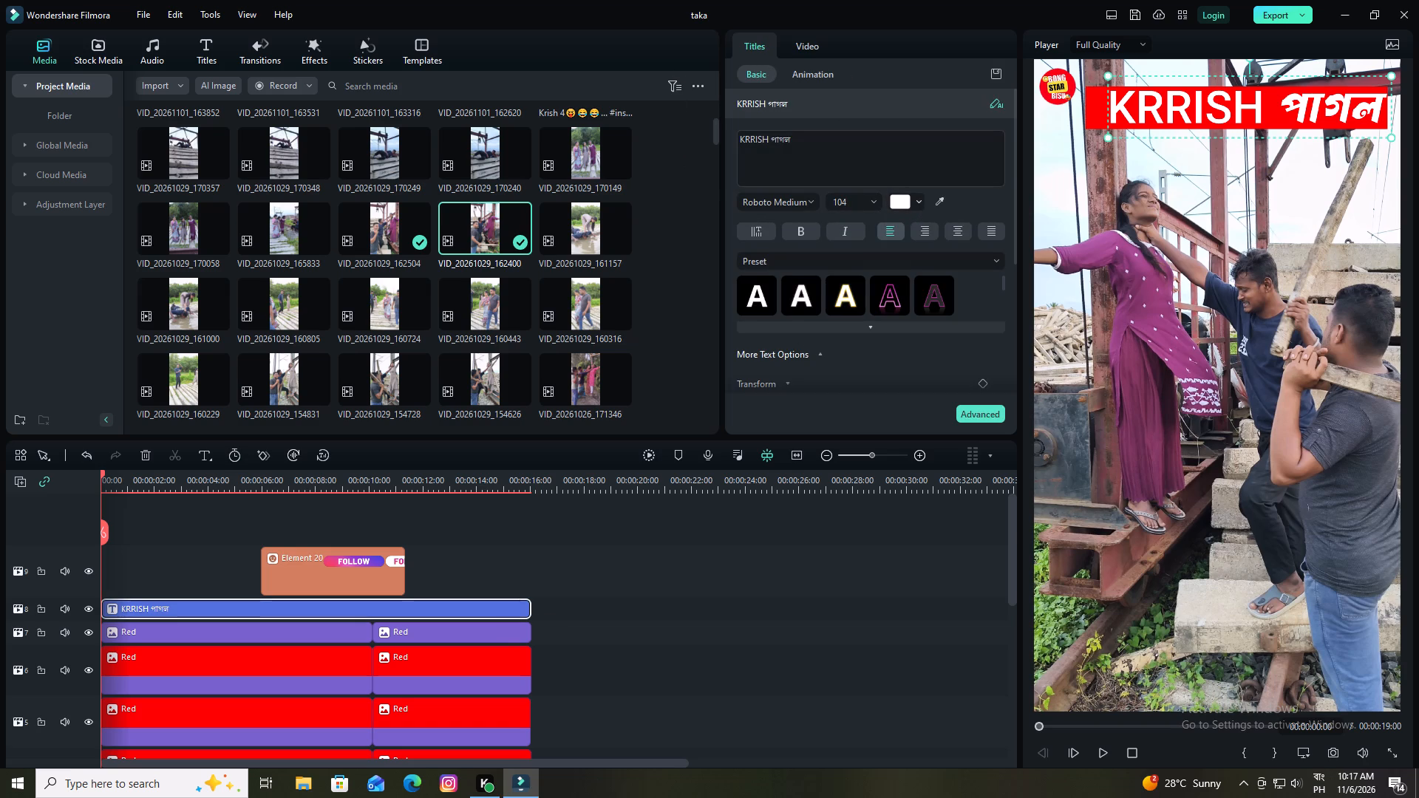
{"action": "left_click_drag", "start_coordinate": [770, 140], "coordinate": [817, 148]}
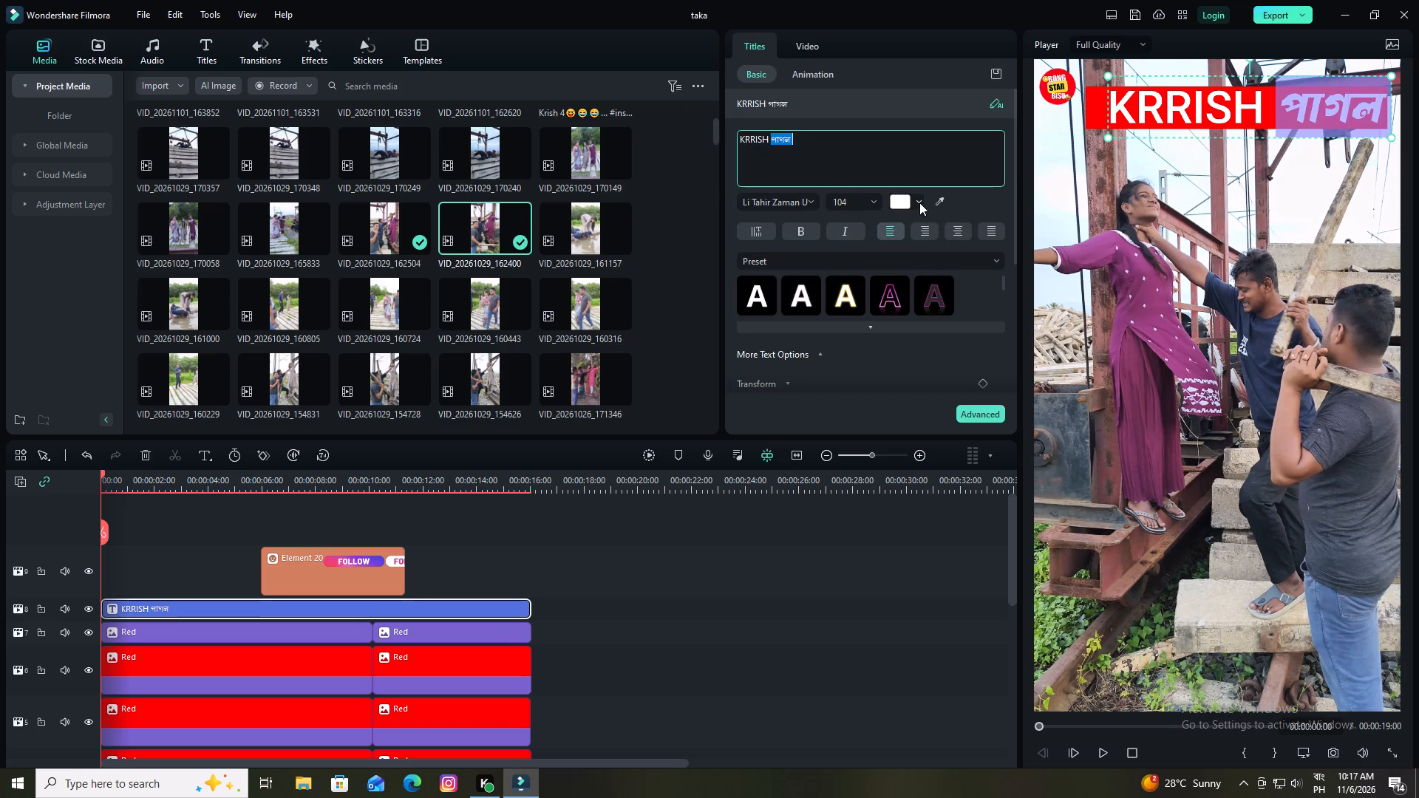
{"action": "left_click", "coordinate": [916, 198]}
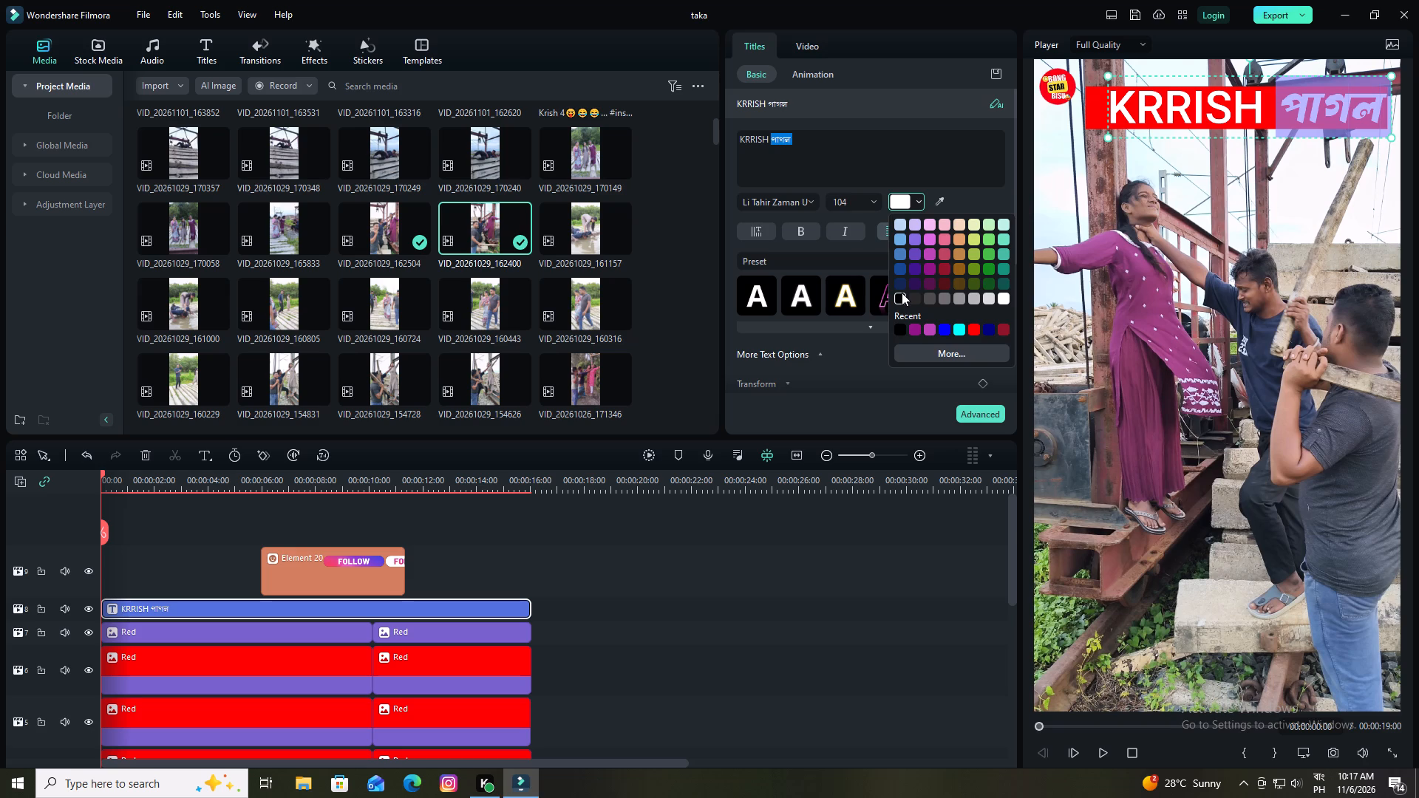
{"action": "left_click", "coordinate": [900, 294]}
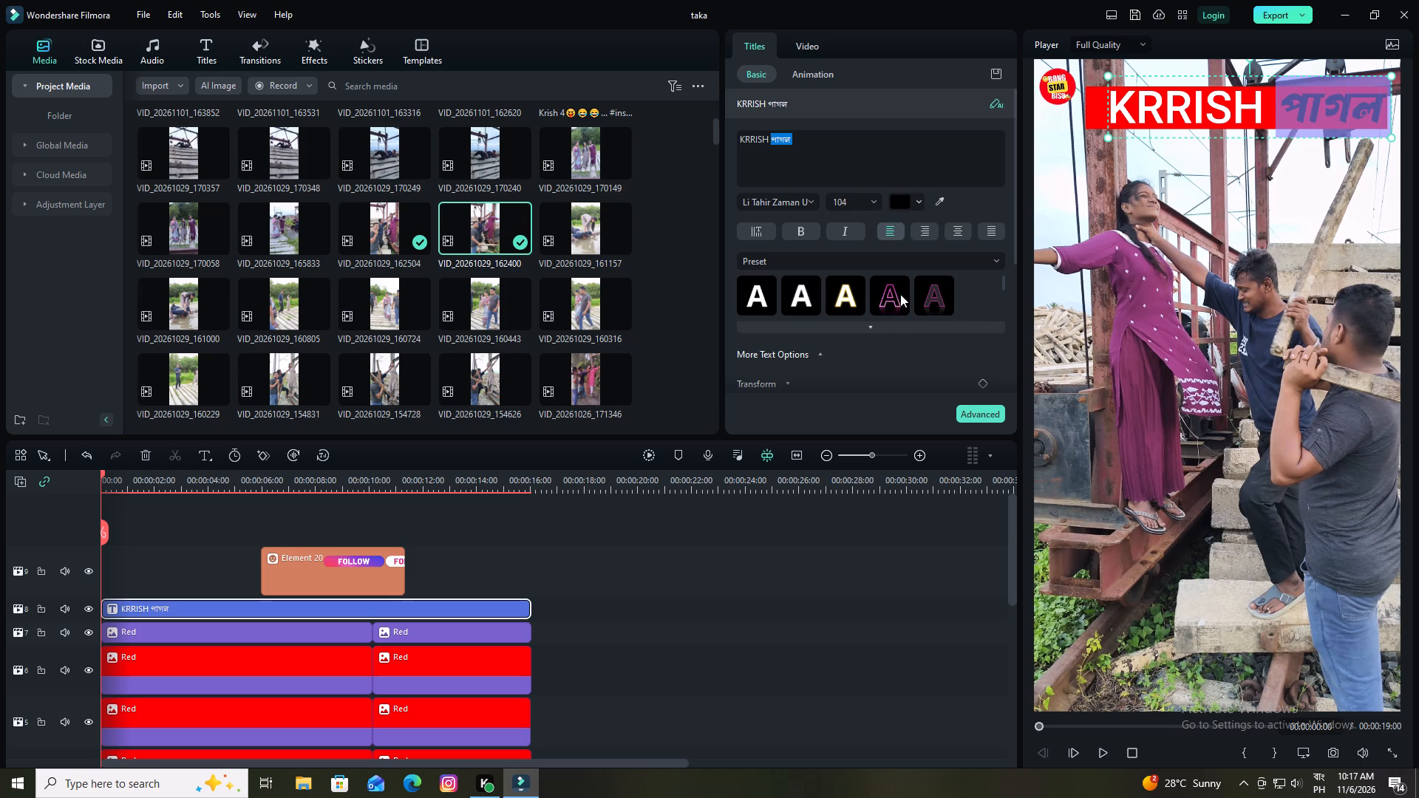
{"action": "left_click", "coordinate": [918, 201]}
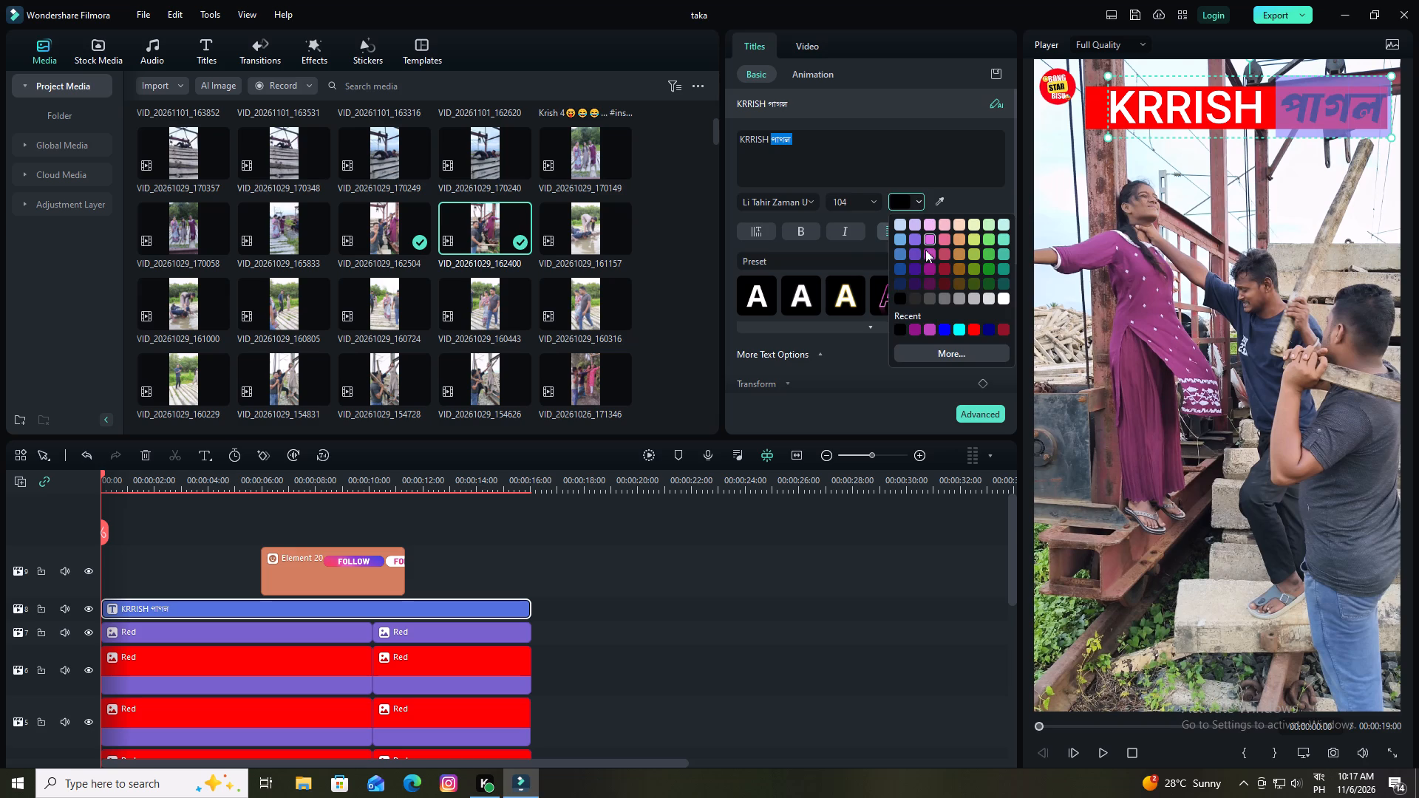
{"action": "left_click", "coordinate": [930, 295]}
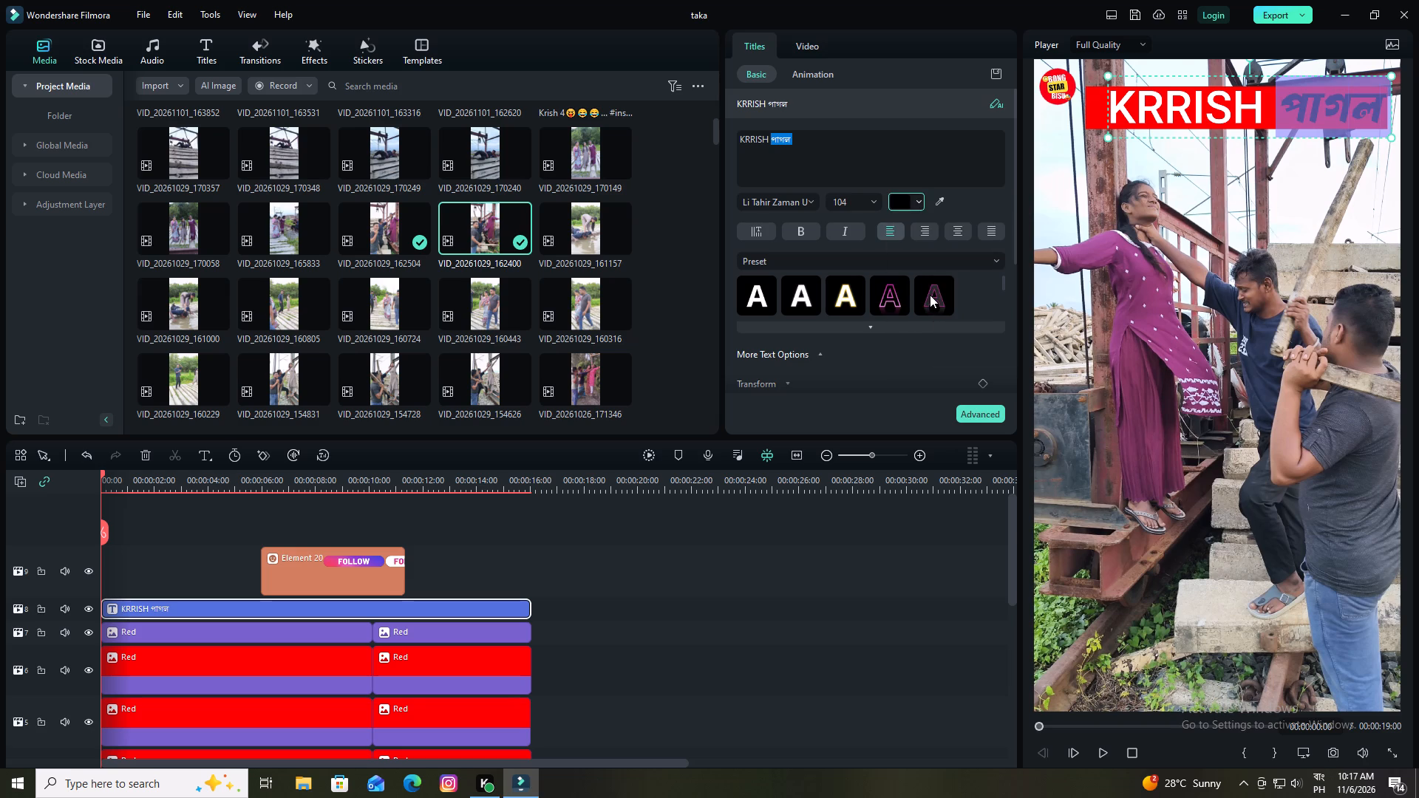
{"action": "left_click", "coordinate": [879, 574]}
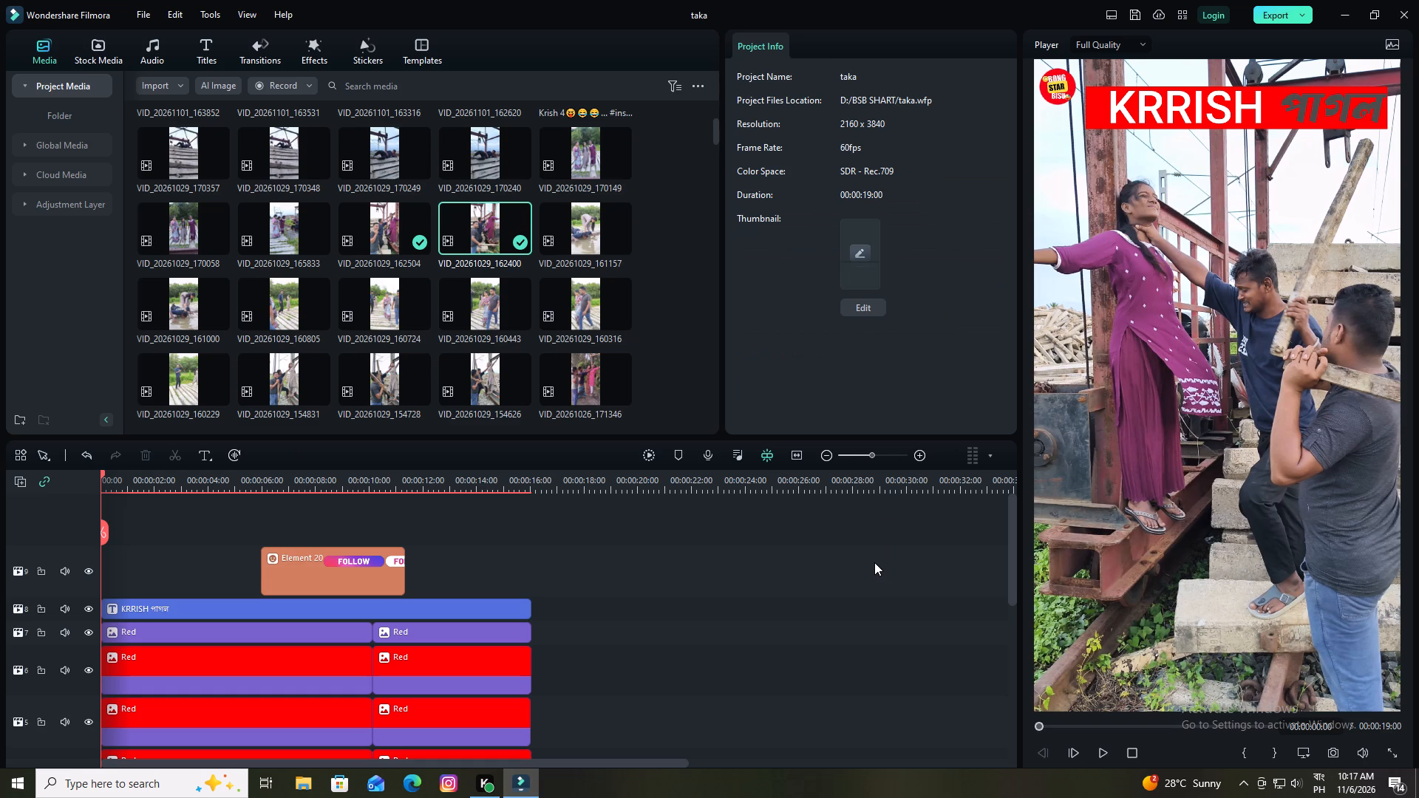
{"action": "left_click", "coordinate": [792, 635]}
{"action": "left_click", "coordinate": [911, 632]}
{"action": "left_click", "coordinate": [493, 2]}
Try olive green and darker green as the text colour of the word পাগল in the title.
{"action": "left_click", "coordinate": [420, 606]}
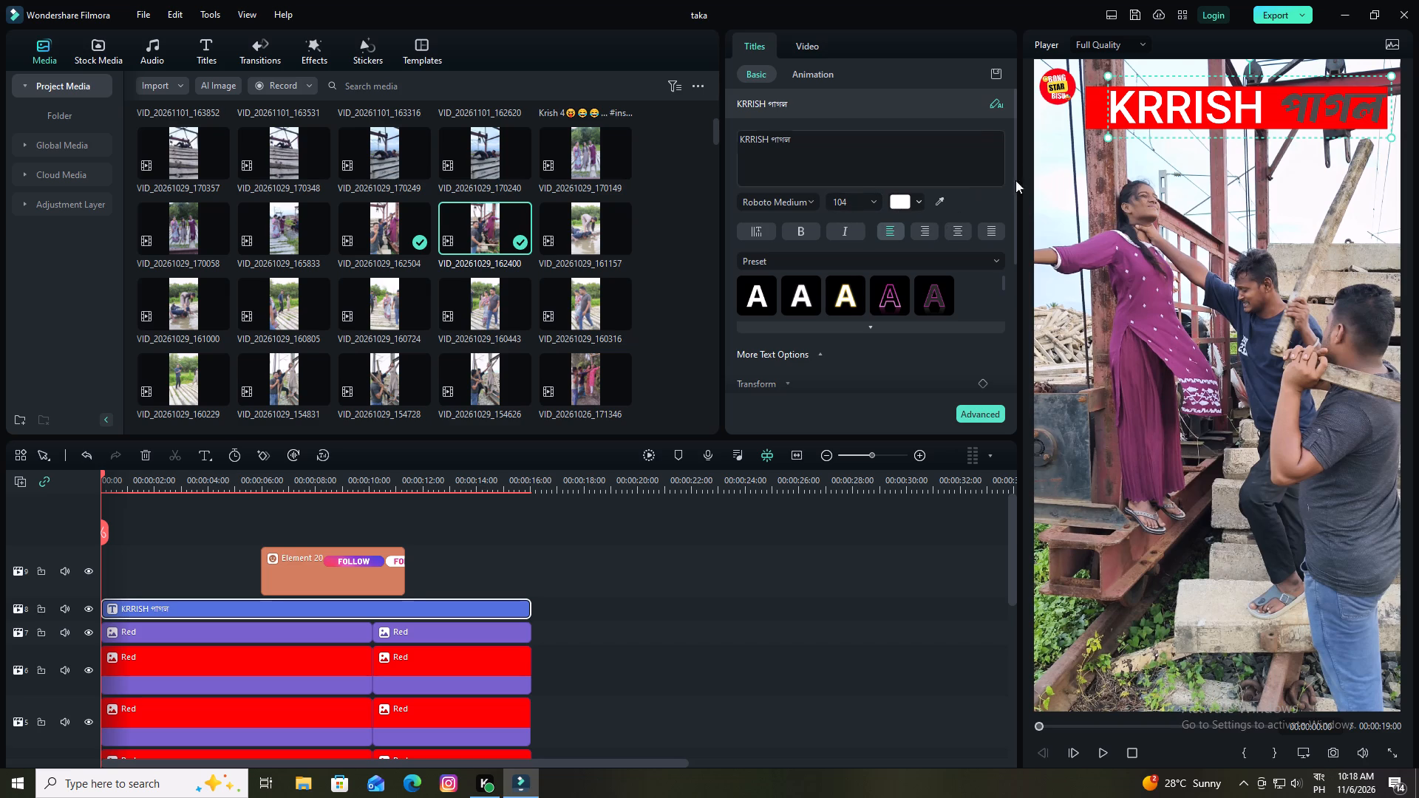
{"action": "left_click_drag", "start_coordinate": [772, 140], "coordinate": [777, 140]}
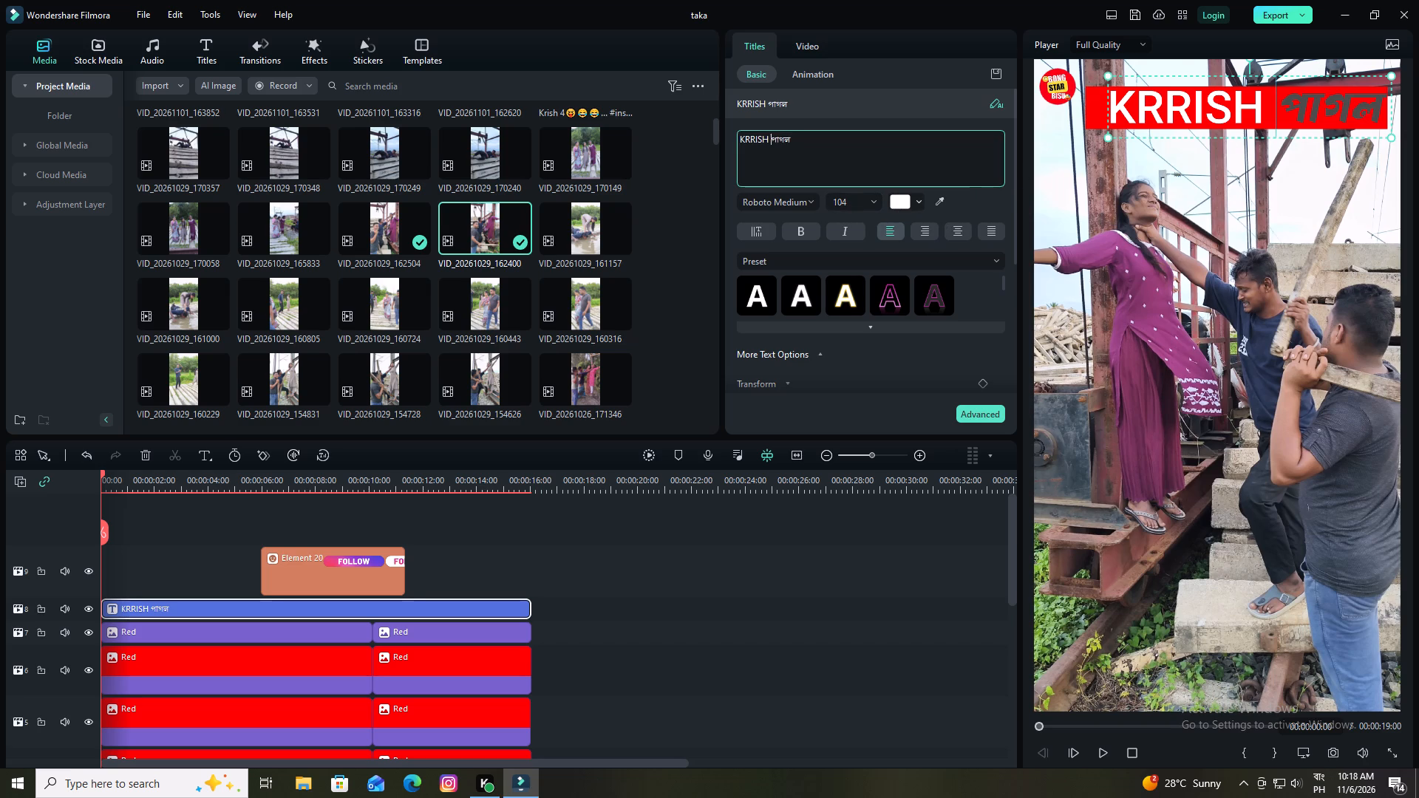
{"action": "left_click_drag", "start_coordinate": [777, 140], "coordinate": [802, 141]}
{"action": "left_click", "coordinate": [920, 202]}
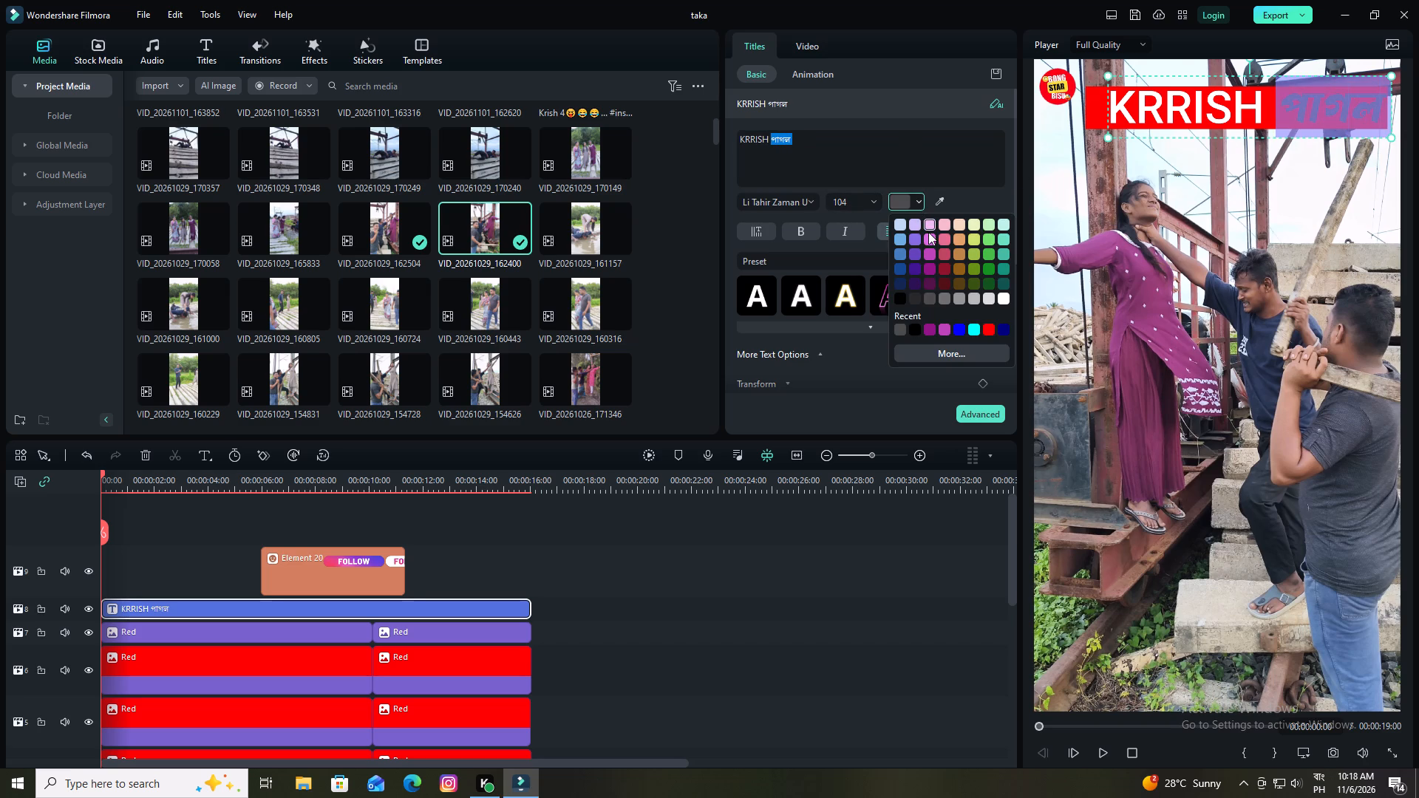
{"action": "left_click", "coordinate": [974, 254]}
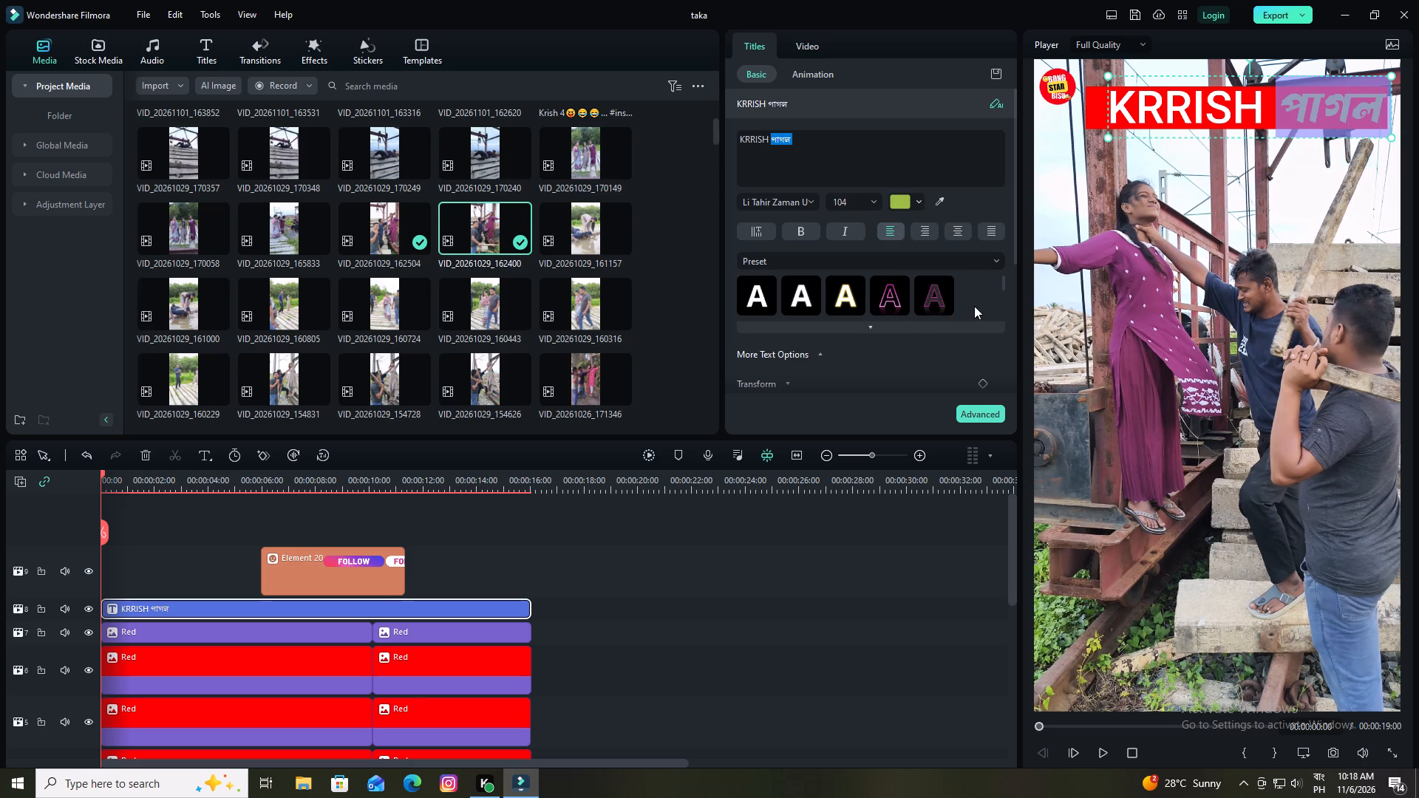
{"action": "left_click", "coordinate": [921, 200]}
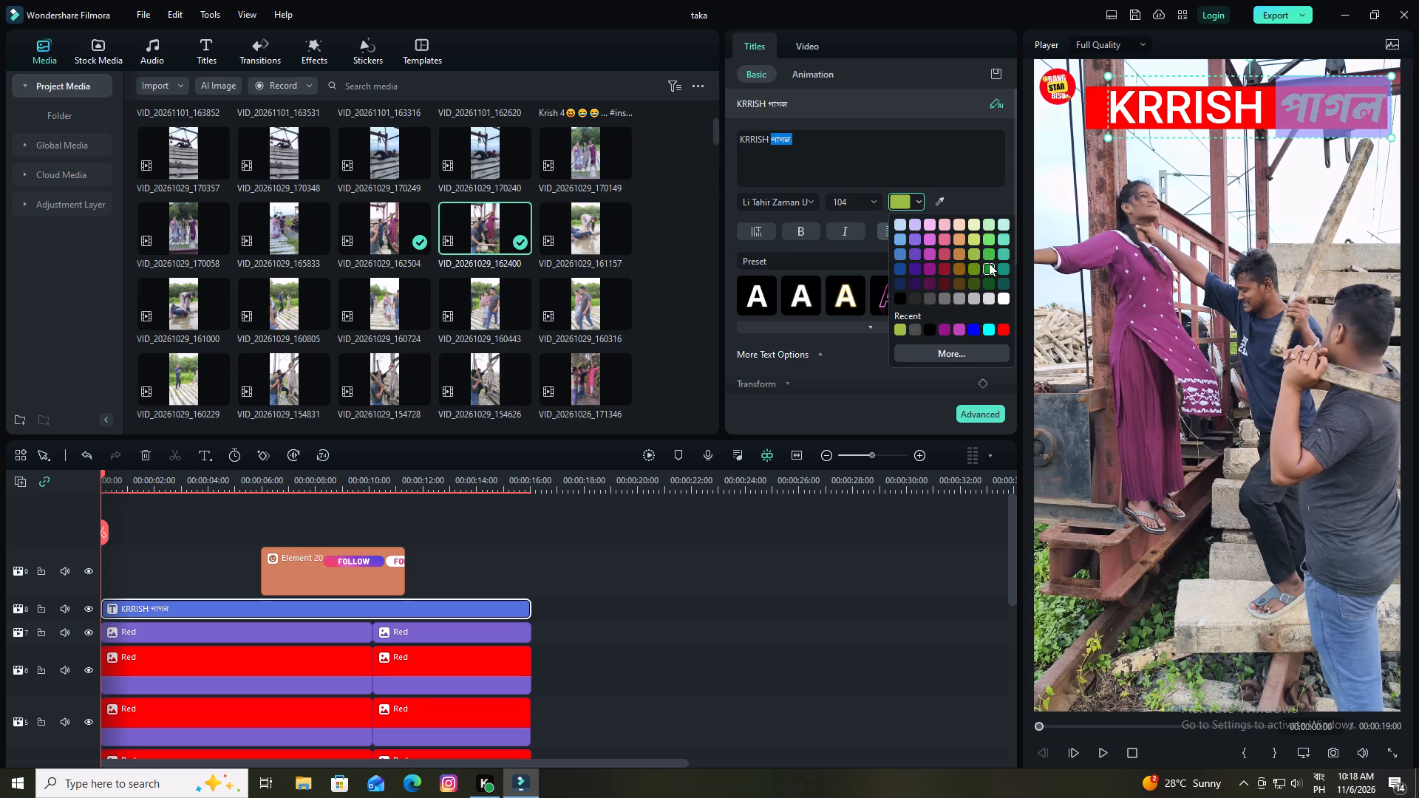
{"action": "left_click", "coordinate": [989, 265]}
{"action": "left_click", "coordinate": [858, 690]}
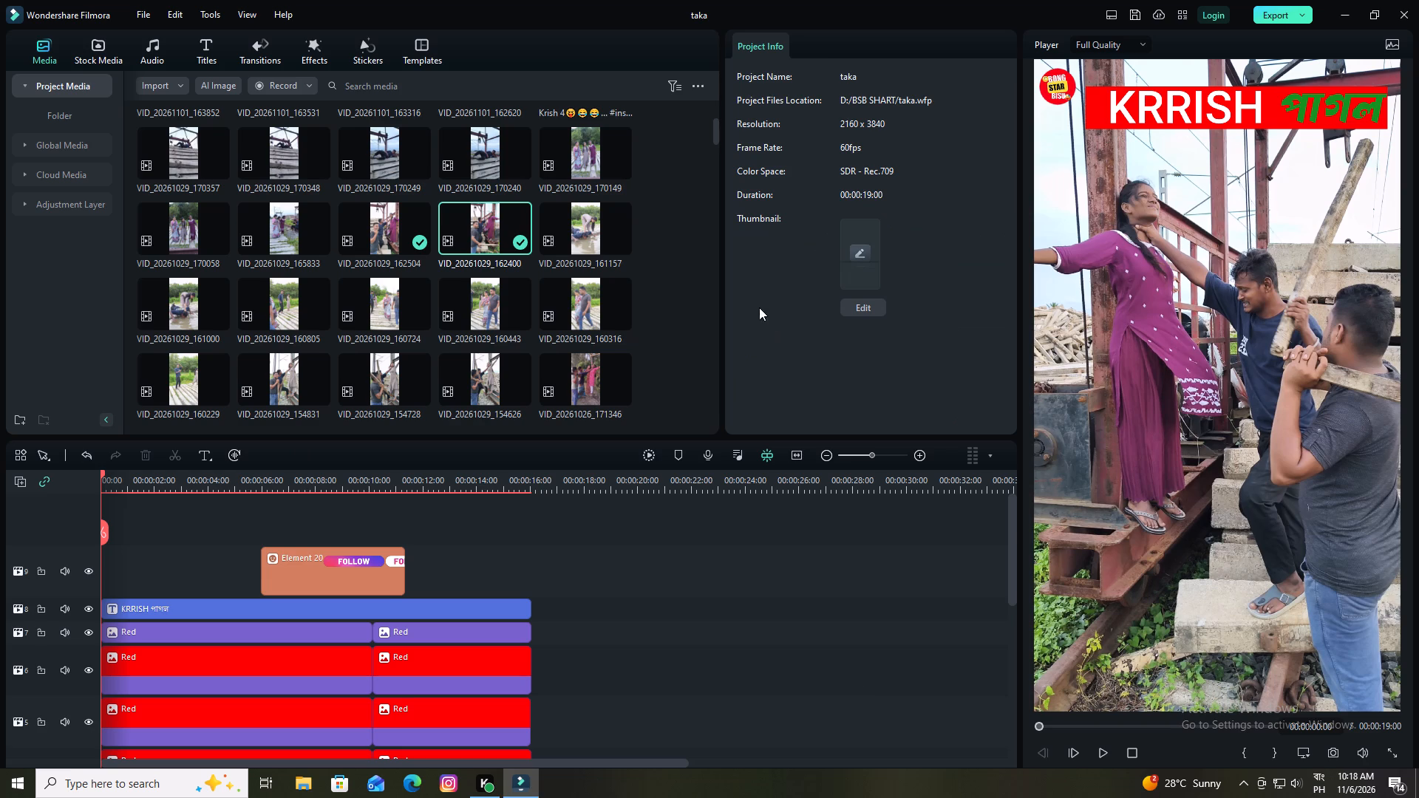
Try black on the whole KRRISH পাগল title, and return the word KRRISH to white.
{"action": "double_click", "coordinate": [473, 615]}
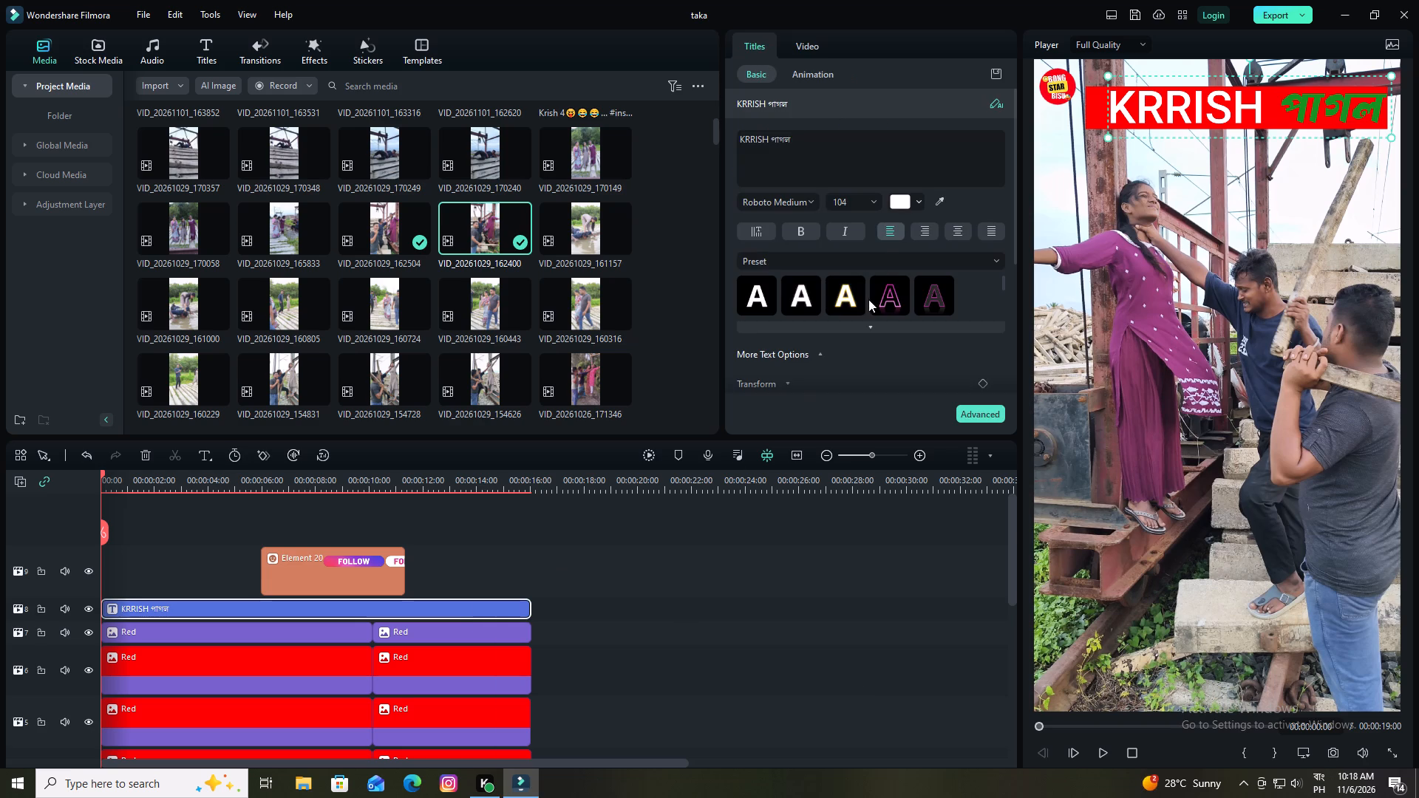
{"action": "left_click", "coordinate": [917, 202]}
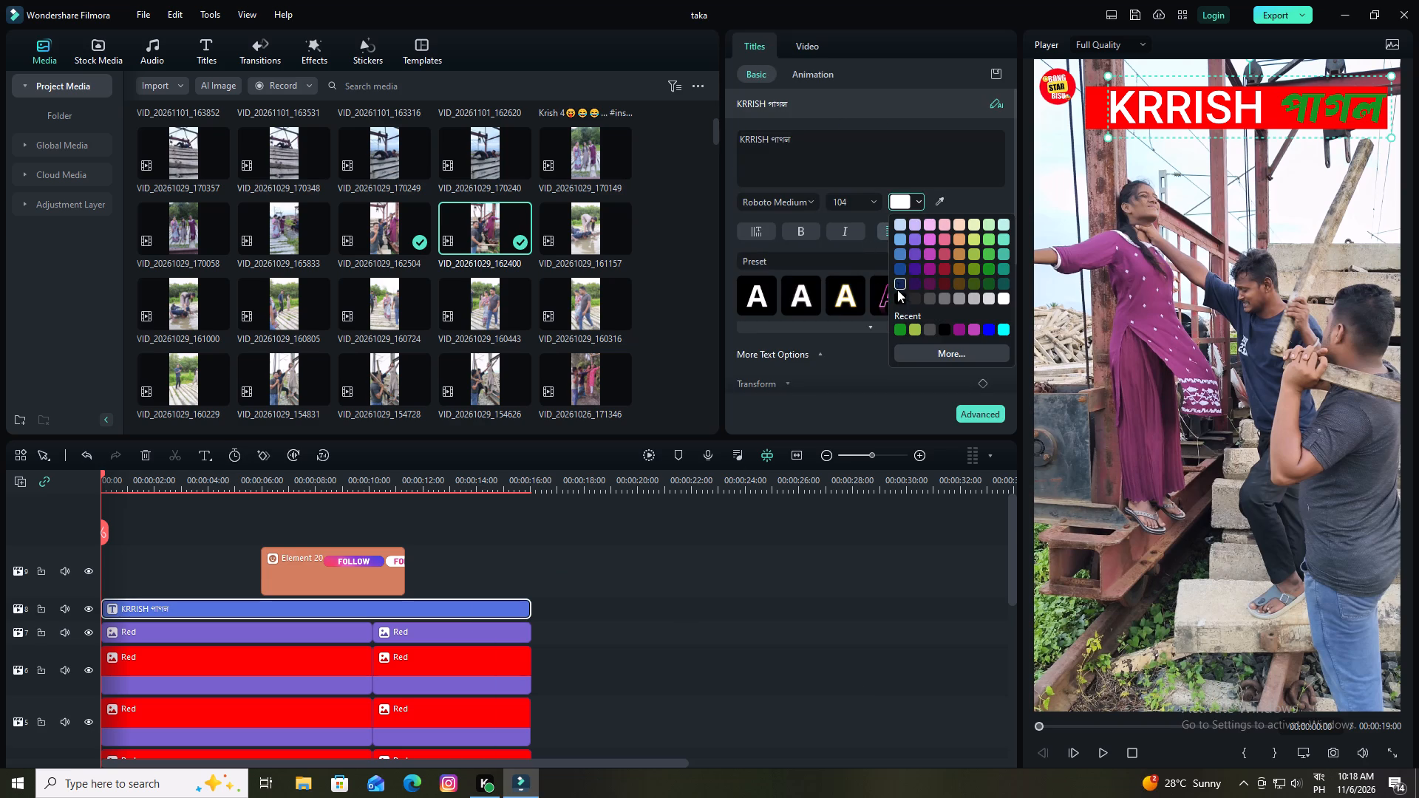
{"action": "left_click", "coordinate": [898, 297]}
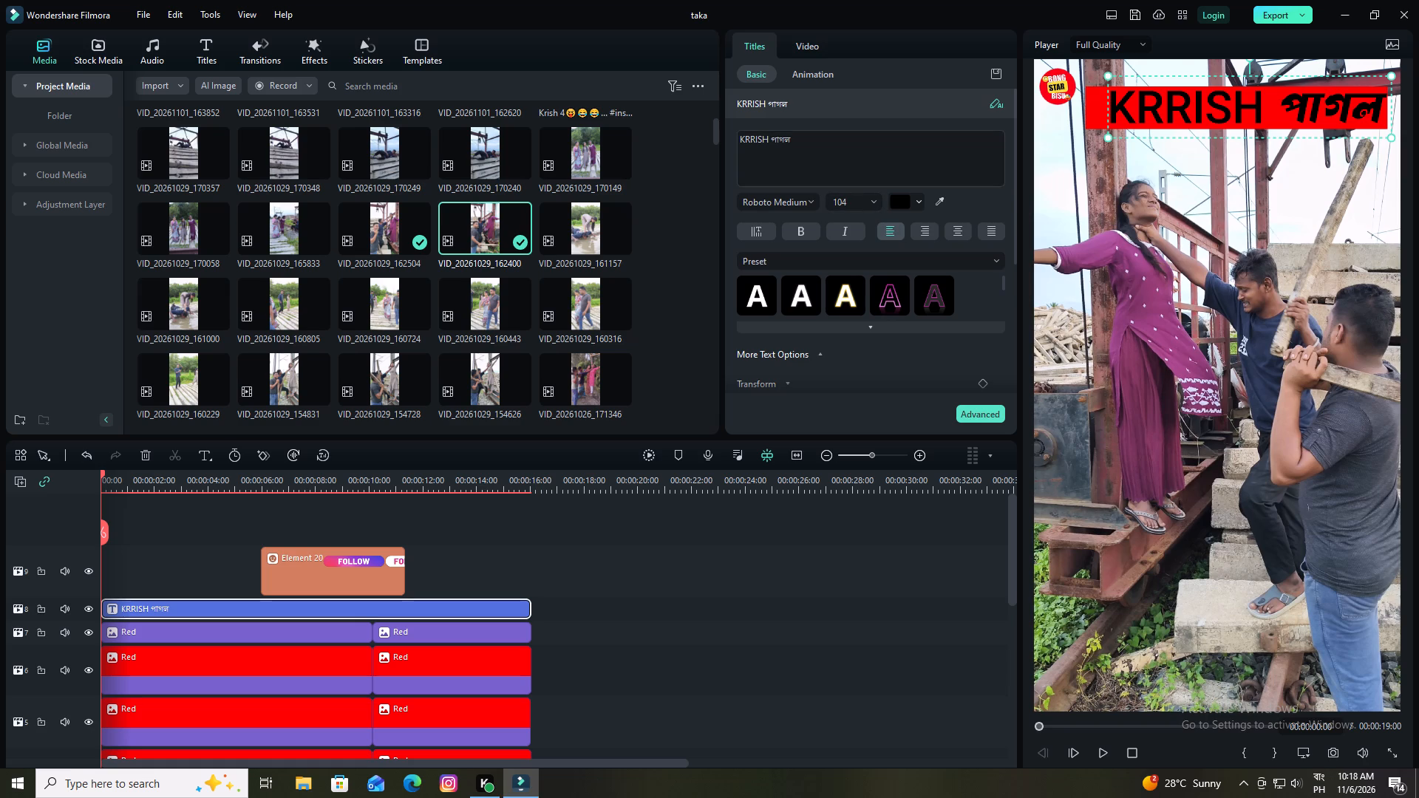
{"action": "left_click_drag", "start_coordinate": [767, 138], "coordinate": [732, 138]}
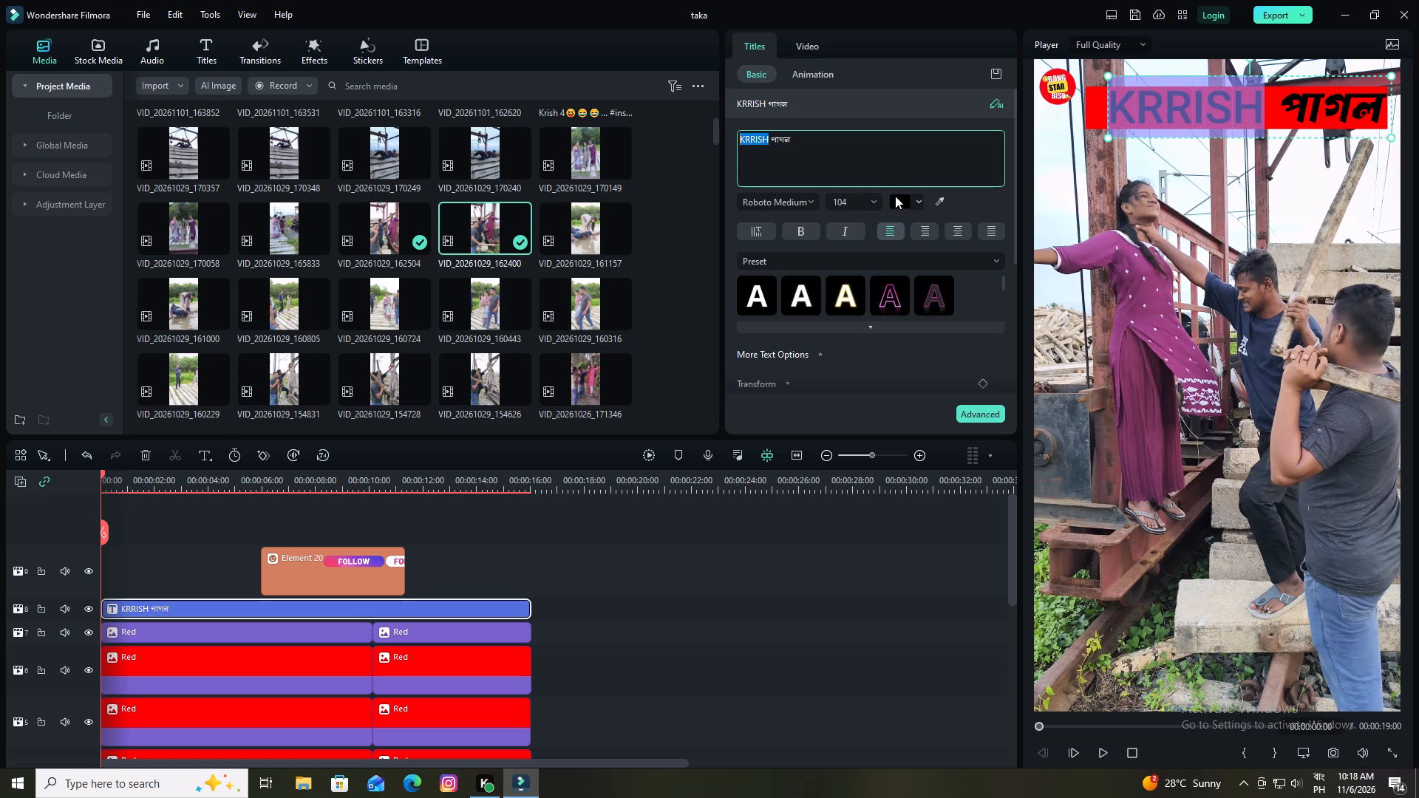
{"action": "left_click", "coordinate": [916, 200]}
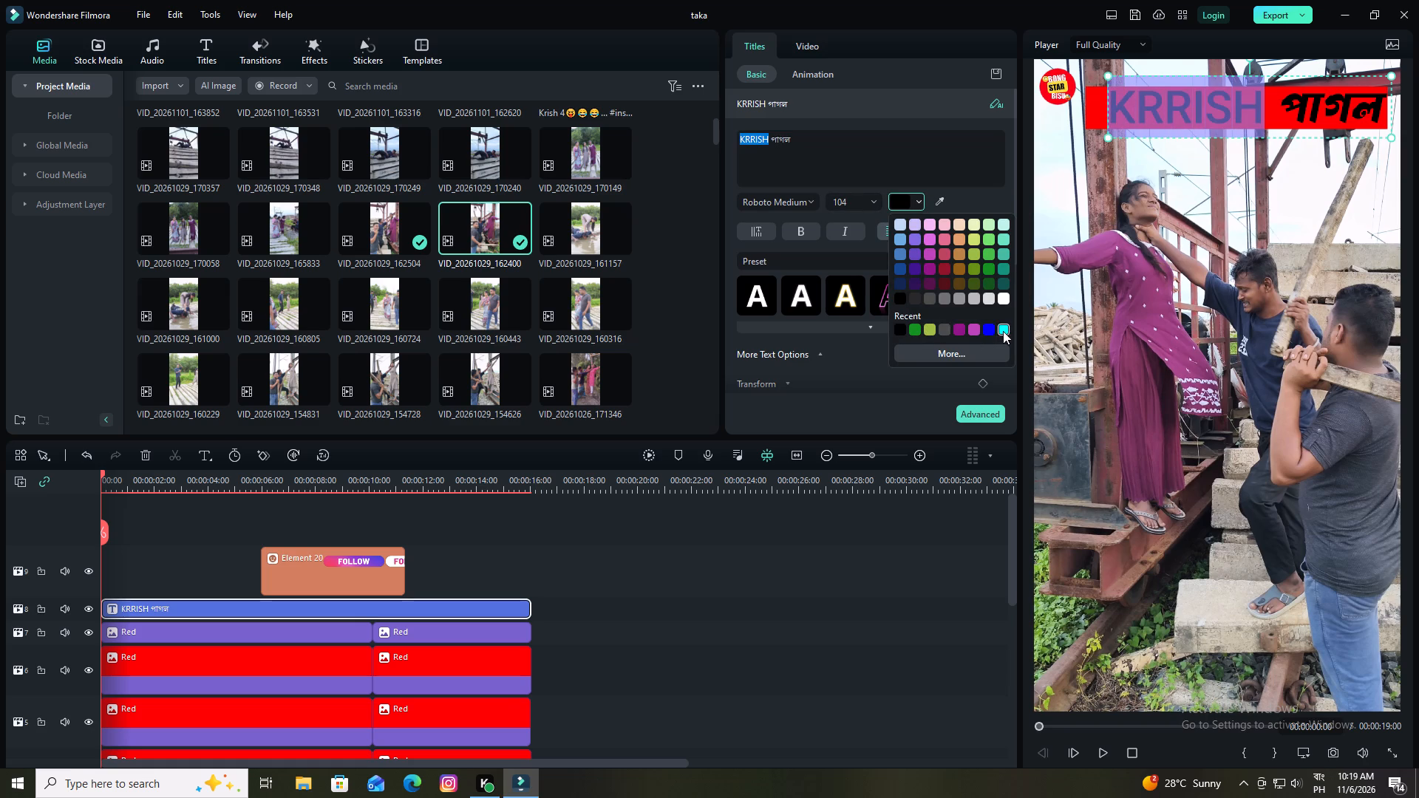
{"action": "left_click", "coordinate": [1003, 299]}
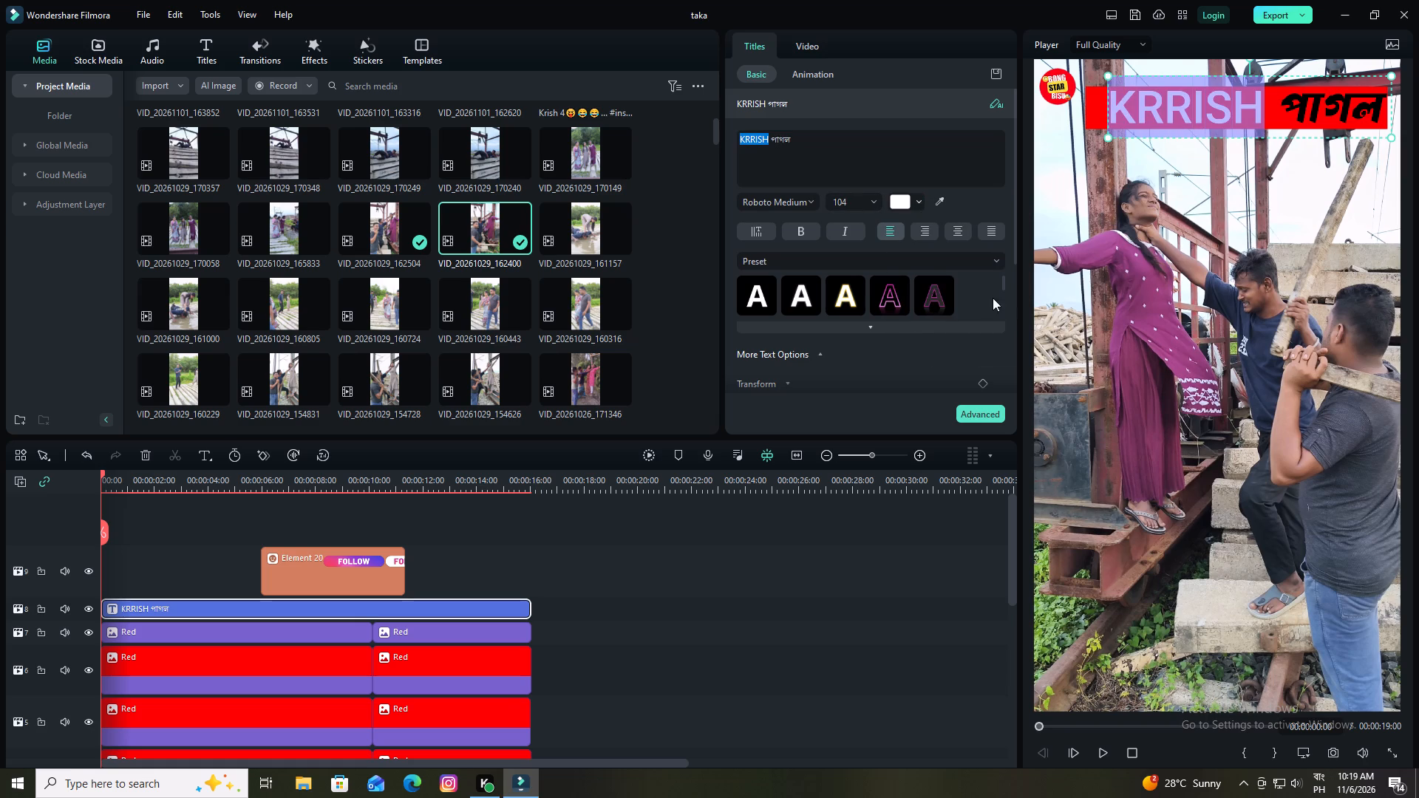
Set the text colour of the word পাগল in the title to the lightest grey, just short of white.
{"action": "left_click_drag", "start_coordinate": [771, 140], "coordinate": [775, 140]}
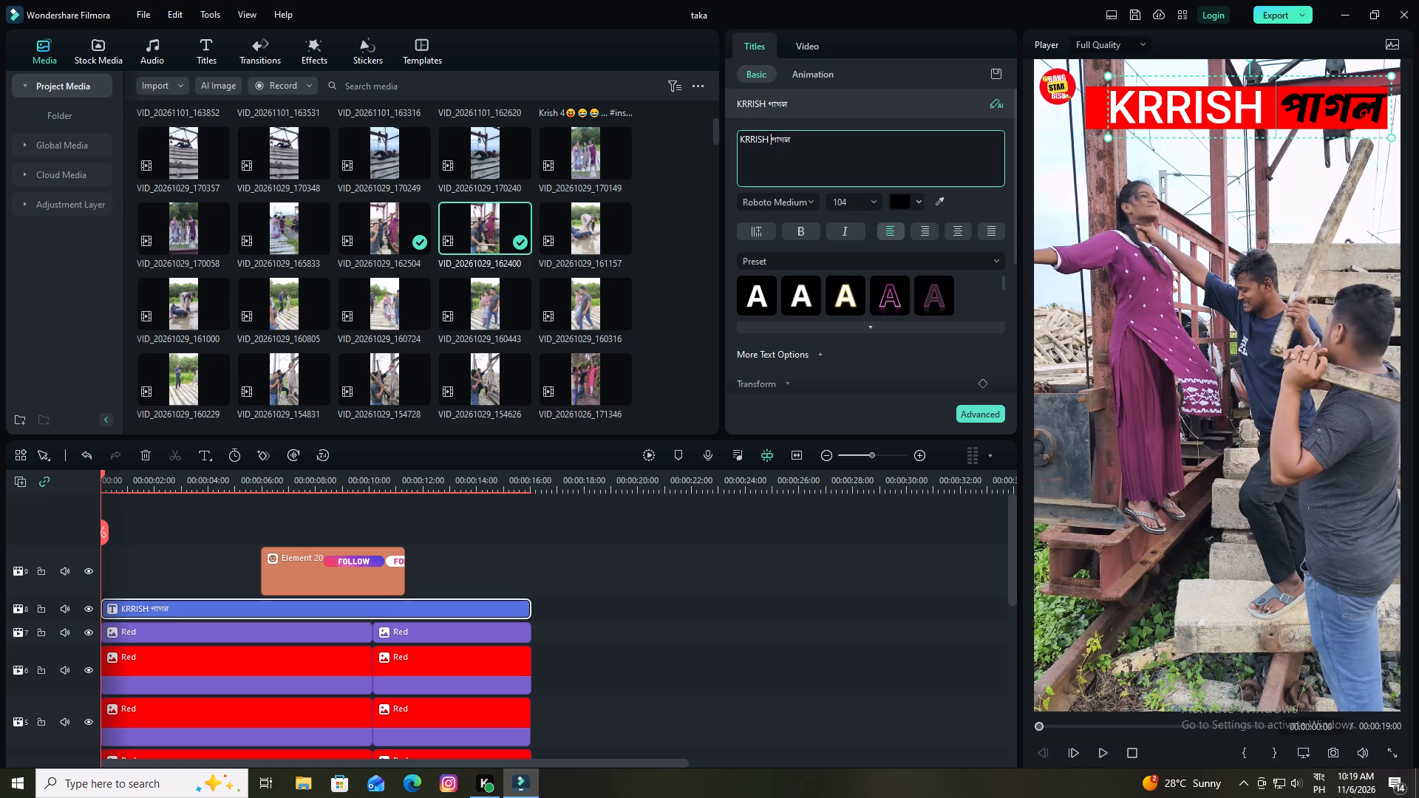
{"action": "left_click_drag", "start_coordinate": [775, 140], "coordinate": [795, 140]}
{"action": "left_click", "coordinate": [916, 200]}
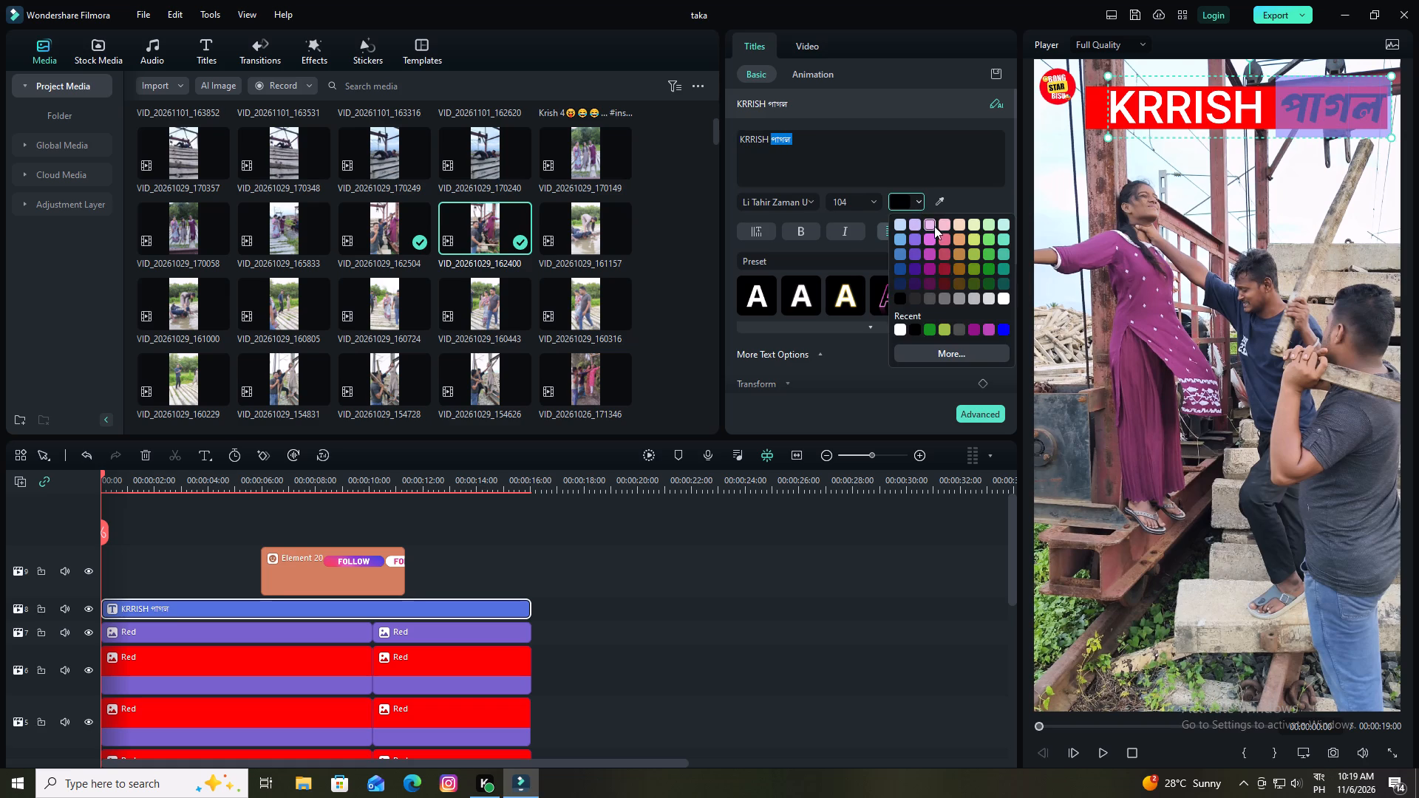
{"action": "left_click", "coordinate": [990, 299]}
{"action": "left_click", "coordinate": [850, 646]}
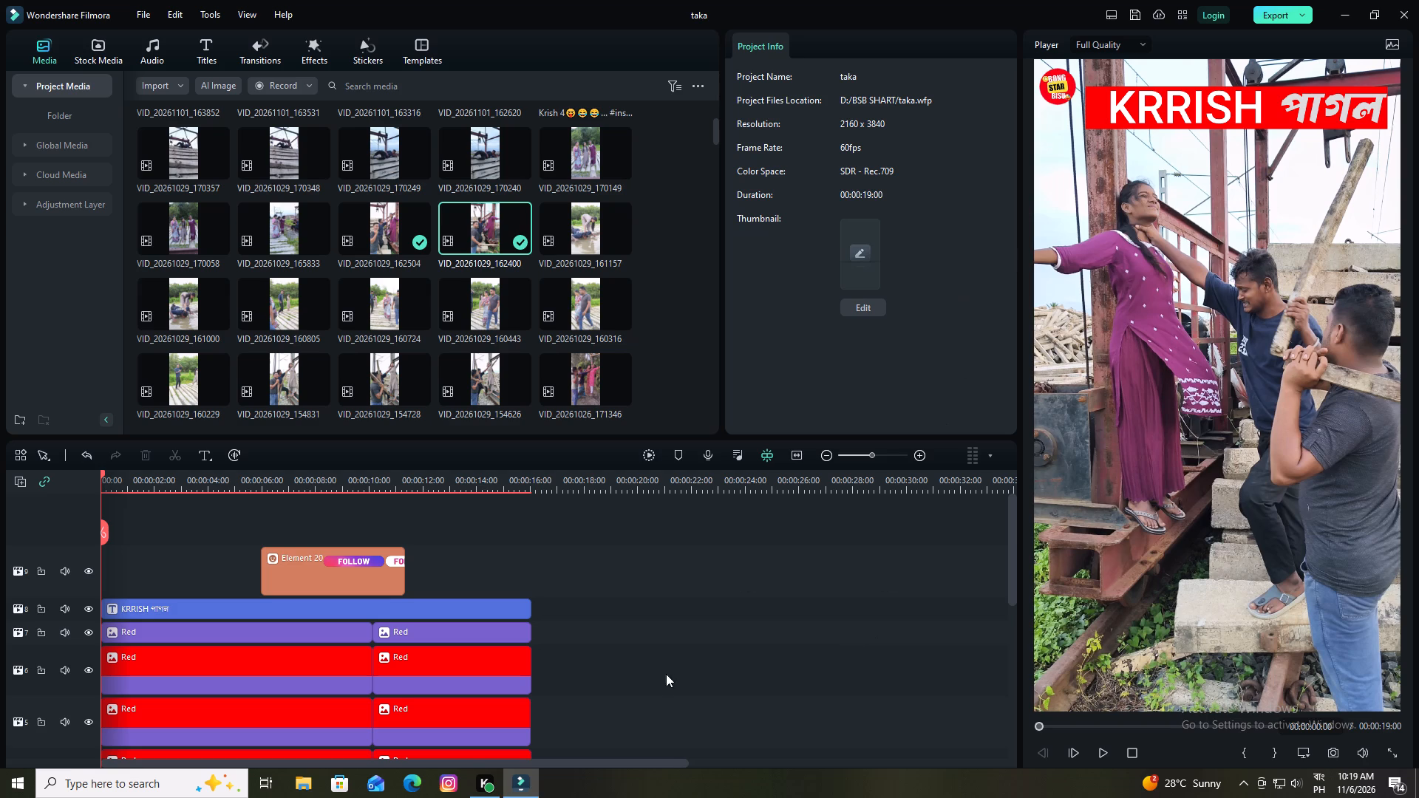
Play the edited video from the start to review the title, overlays and clips.
{"action": "scroll", "coordinate": [637, 689], "scroll_direction": "down", "scroll_amount": 4}
{"action": "scroll", "coordinate": [534, 673], "scroll_direction": "up", "scroll_amount": 1}
{"action": "key", "text": "space"}
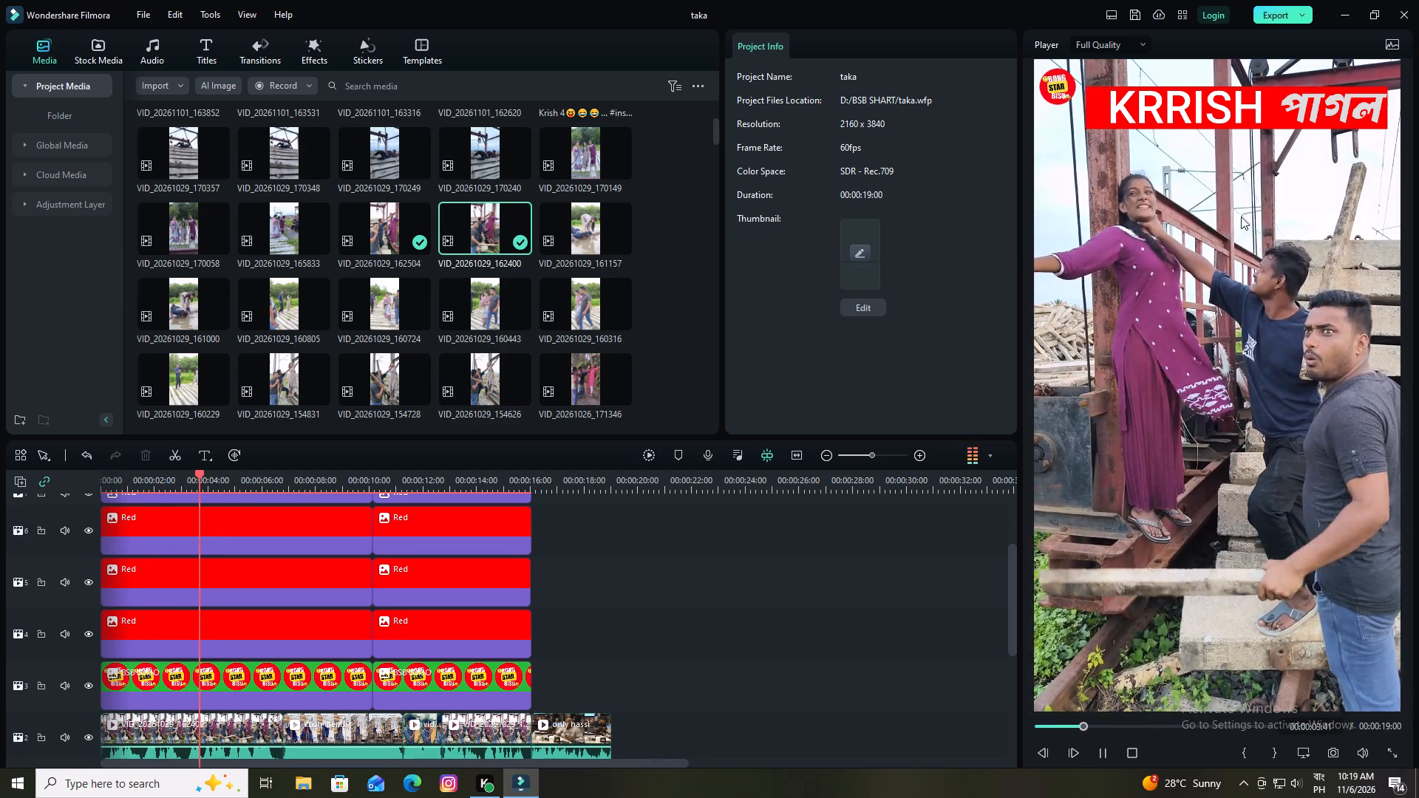
Save the project and stop the playback.
{"action": "left_click", "coordinate": [1136, 13]}
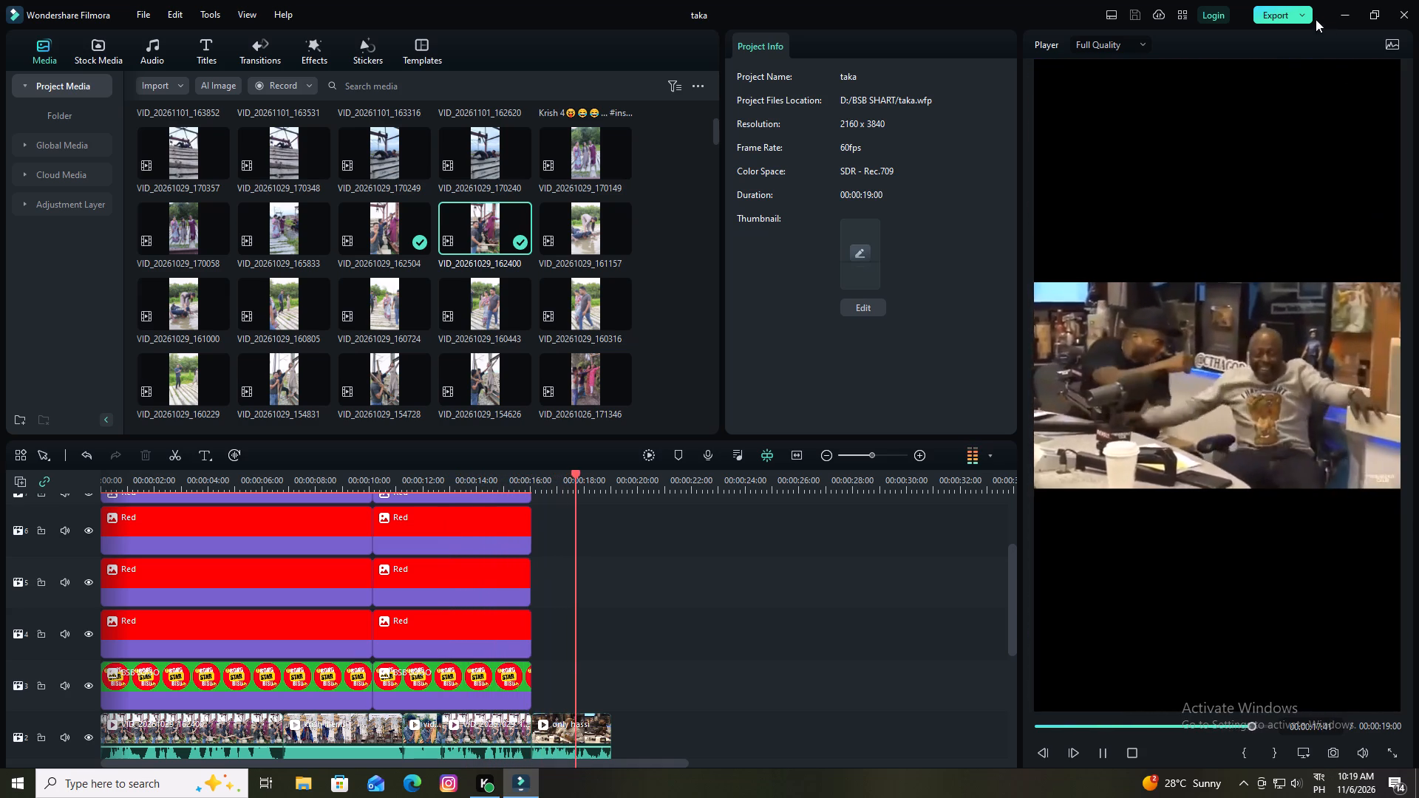
{"action": "key", "text": "space"}
Start a local export of the video and replace the output file name with পাগল krrish.
{"action": "left_click", "coordinate": [1278, 13]}
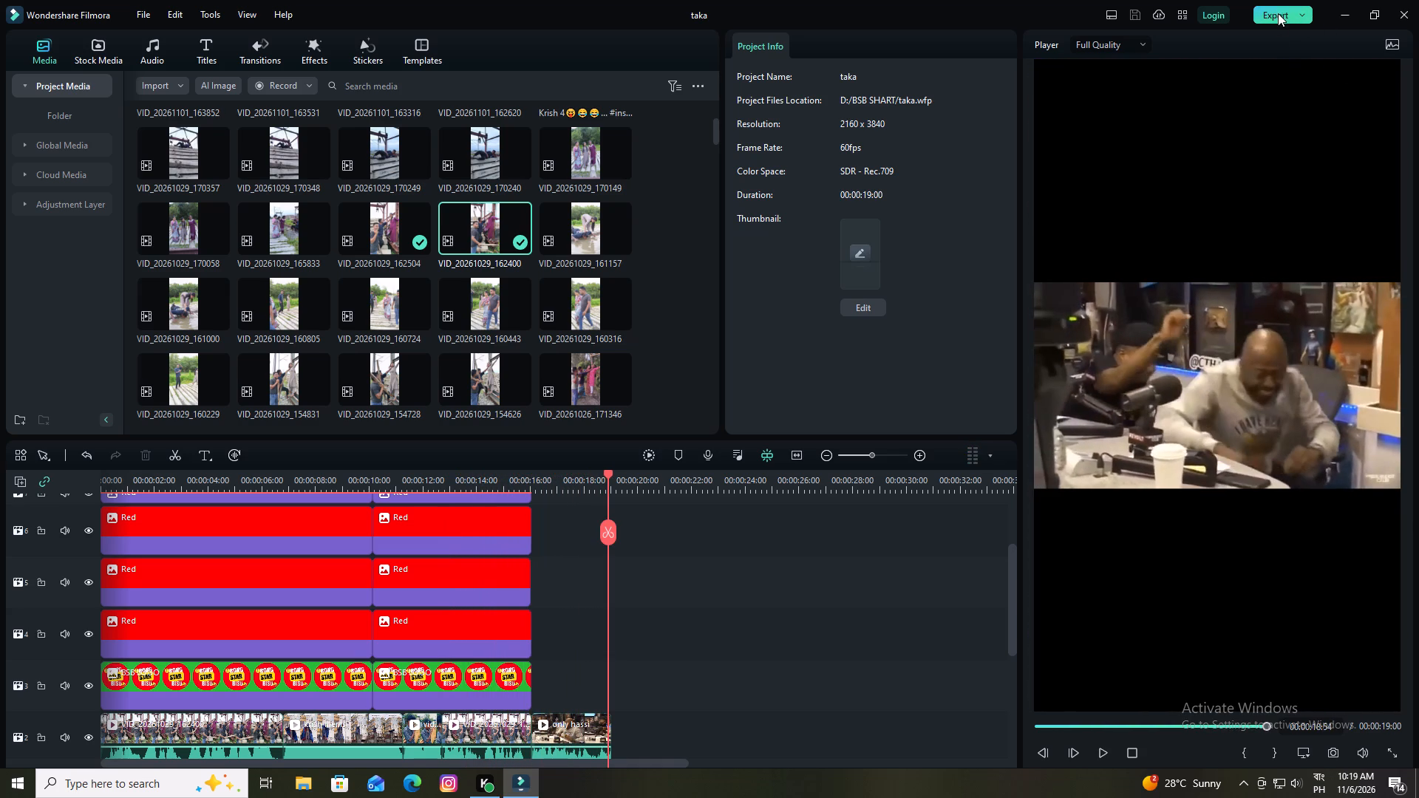
{"action": "left_click", "coordinate": [791, 239]}
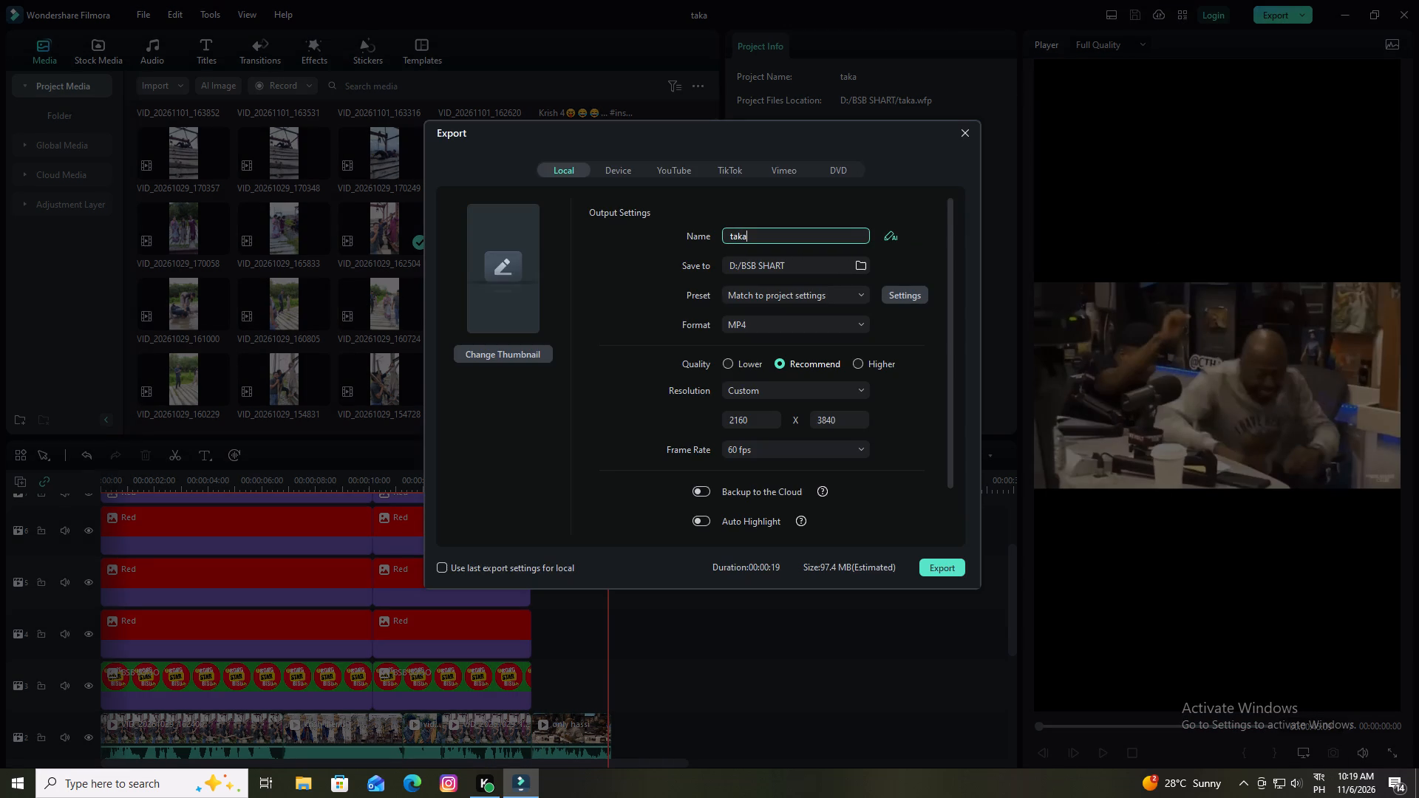
{"action": "key", "text": "BackSpace"}
{"action": "key", "text": "BackSpace"}
{"action": "key", "text": "BackSpace"}
{"action": "key", "text": "BackSpace"}
{"action": "key", "text": "BackSpace"}
{"action": "key", "text": "BackSpace"}
{"action": "key", "text": "BackSpace"}
{"action": "key", "text": "BackSpace"}
{"action": "key", "text": "BackSpace"}
{"action": "type", "text": "pa"}
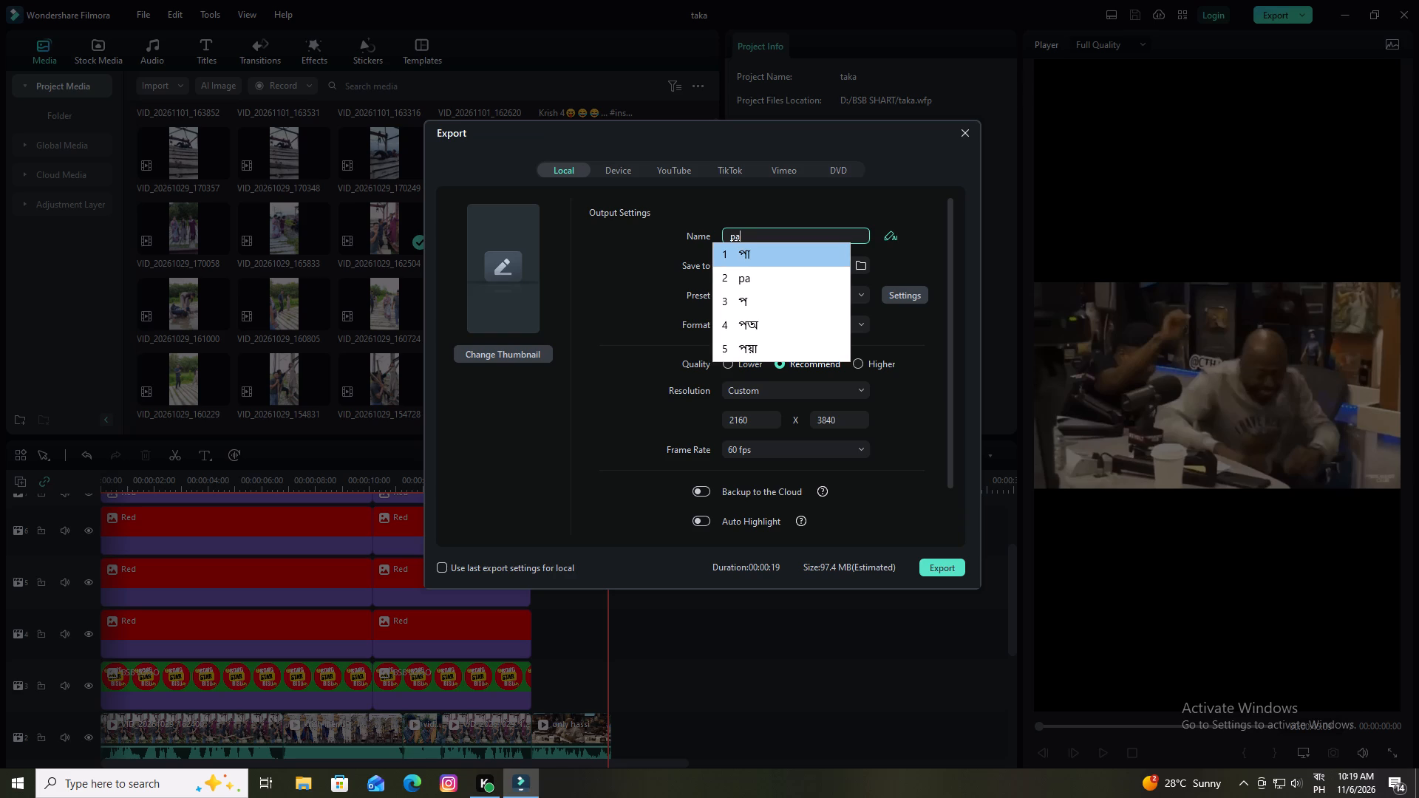
{"action": "key", "text": "g"}
{"action": "type", "text": "ol"}
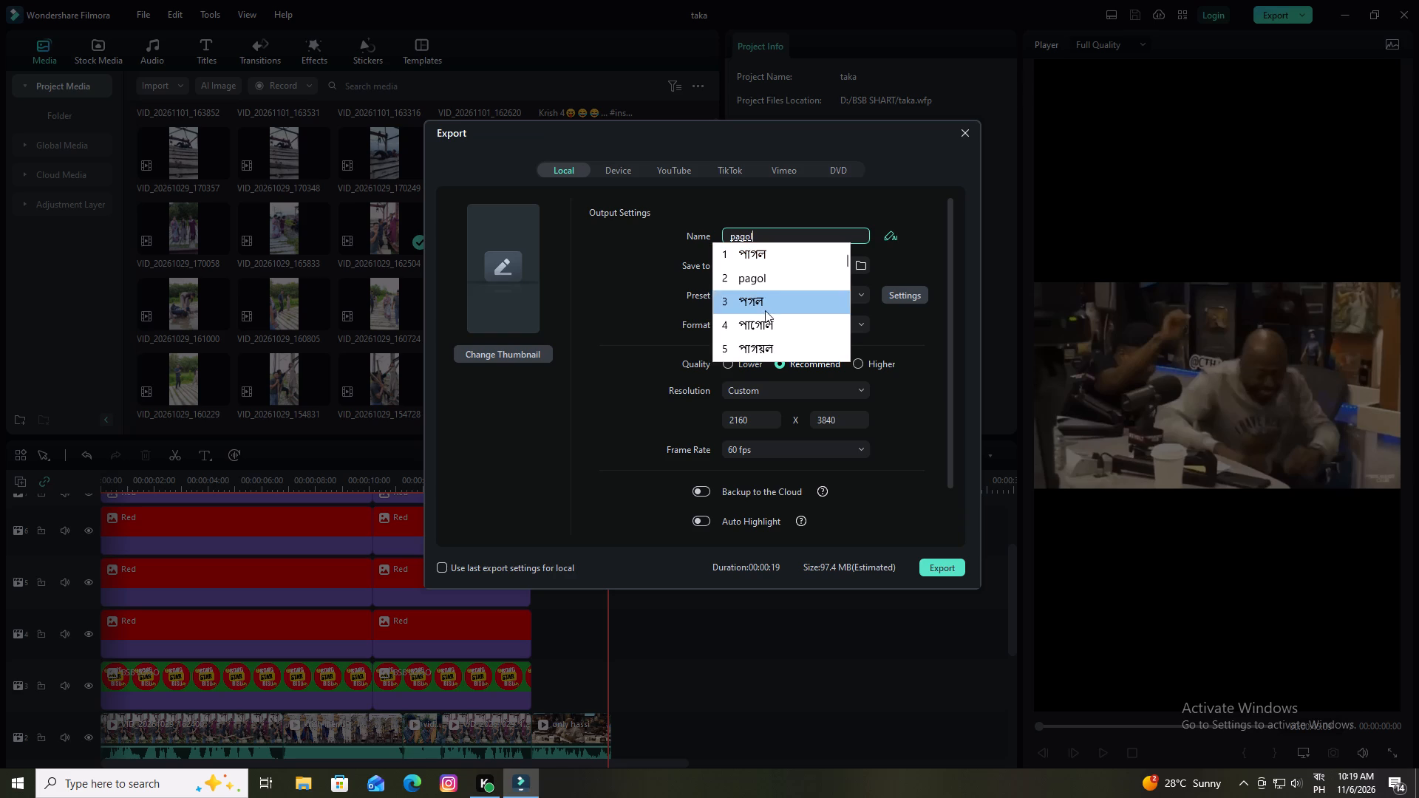
{"action": "left_click", "coordinate": [765, 254]}
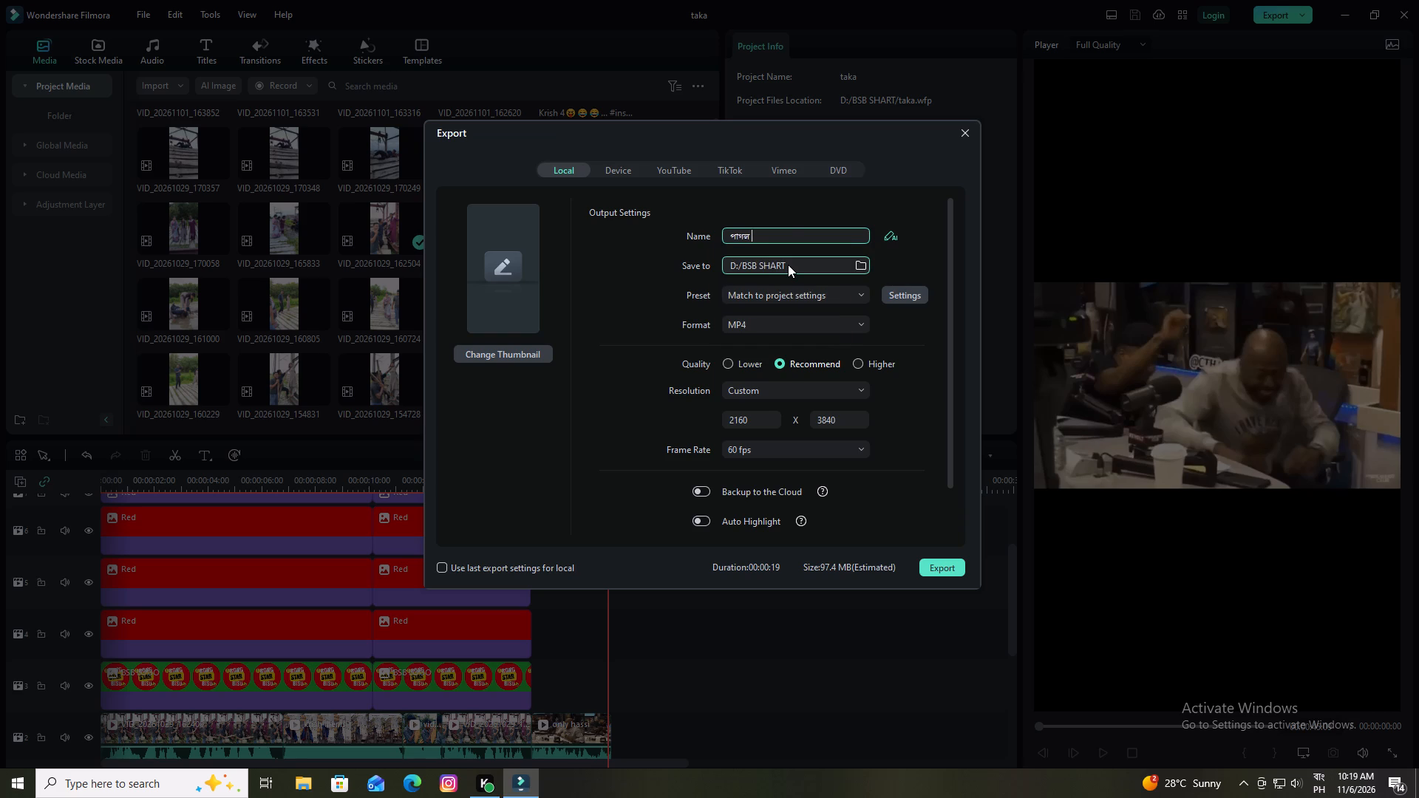
{"action": "type", "text": "krr"}
{"action": "key", "text": "i"}
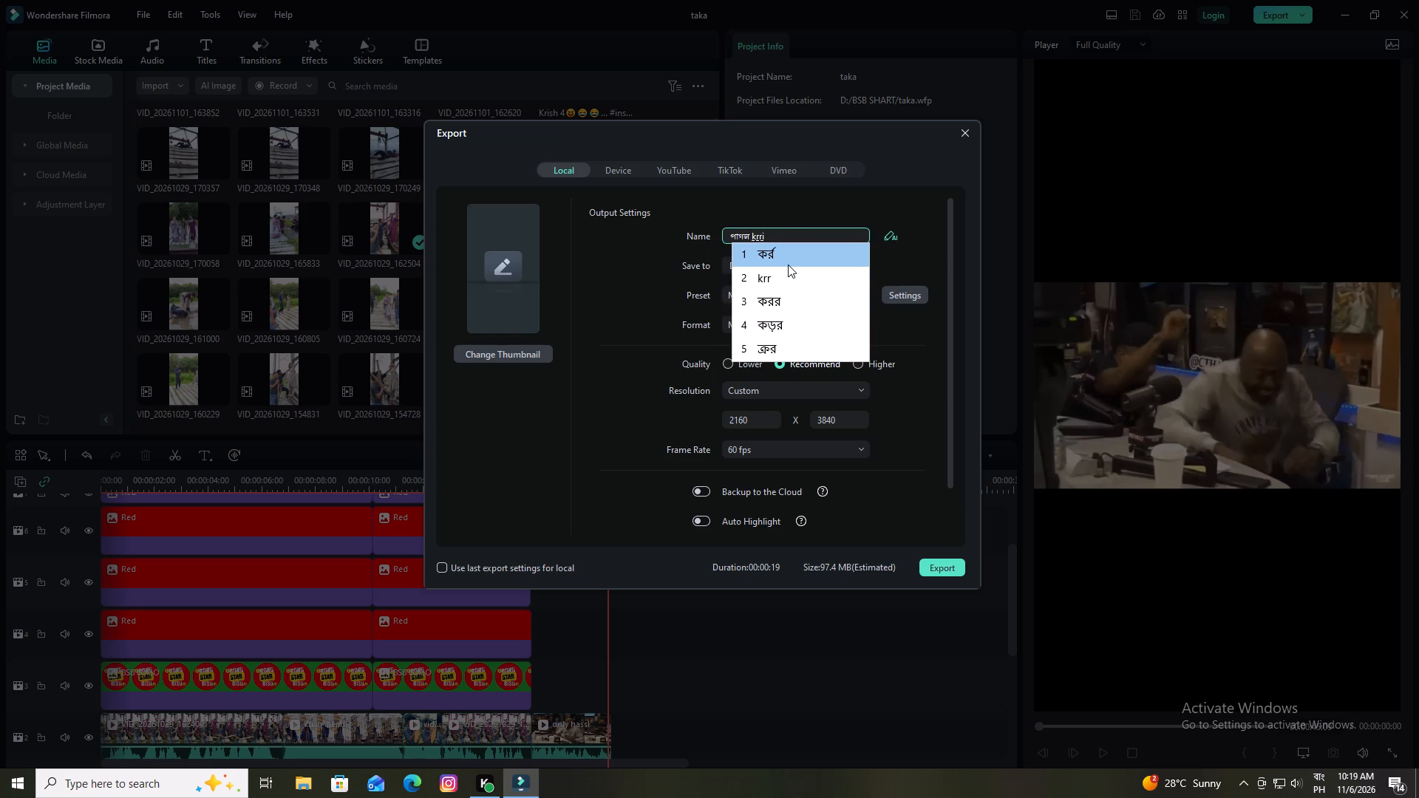
{"action": "type", "text": "sh"}
{"action": "left_click", "coordinate": [803, 235]}
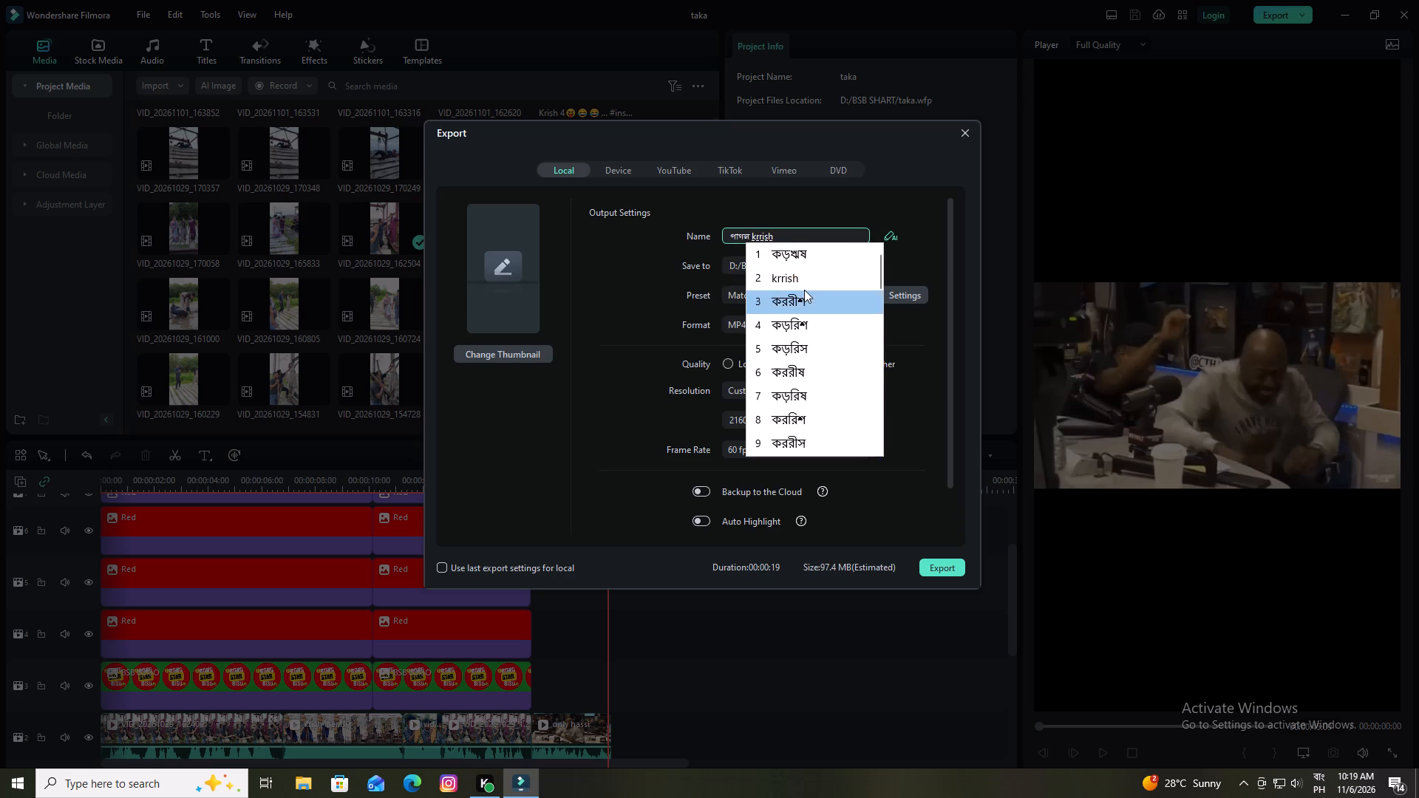
{"action": "left_click", "coordinate": [803, 283]}
Choose Higher quality, export the video, and close the export window once rendering is complete.
{"action": "left_click", "coordinate": [854, 362]}
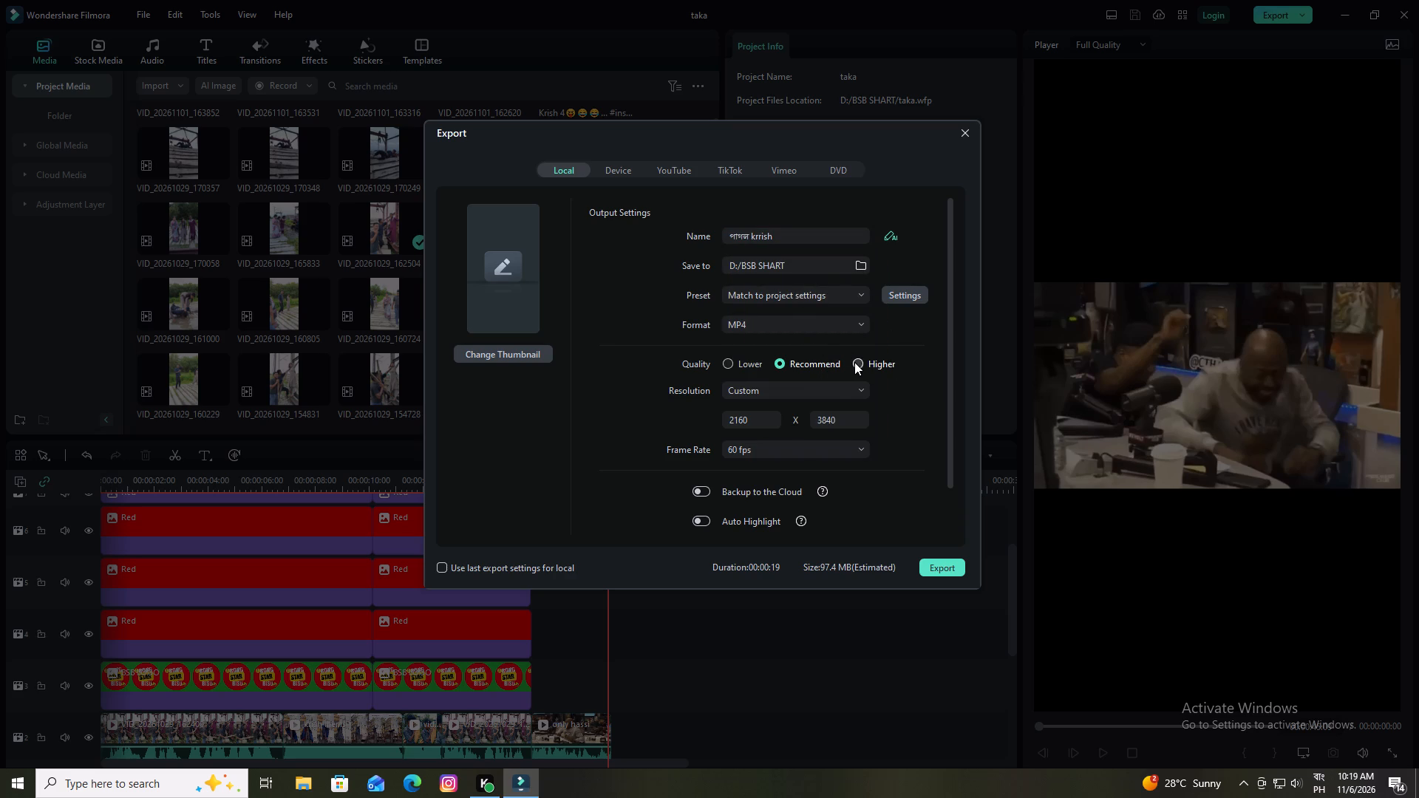
{"action": "left_click", "coordinate": [937, 570]}
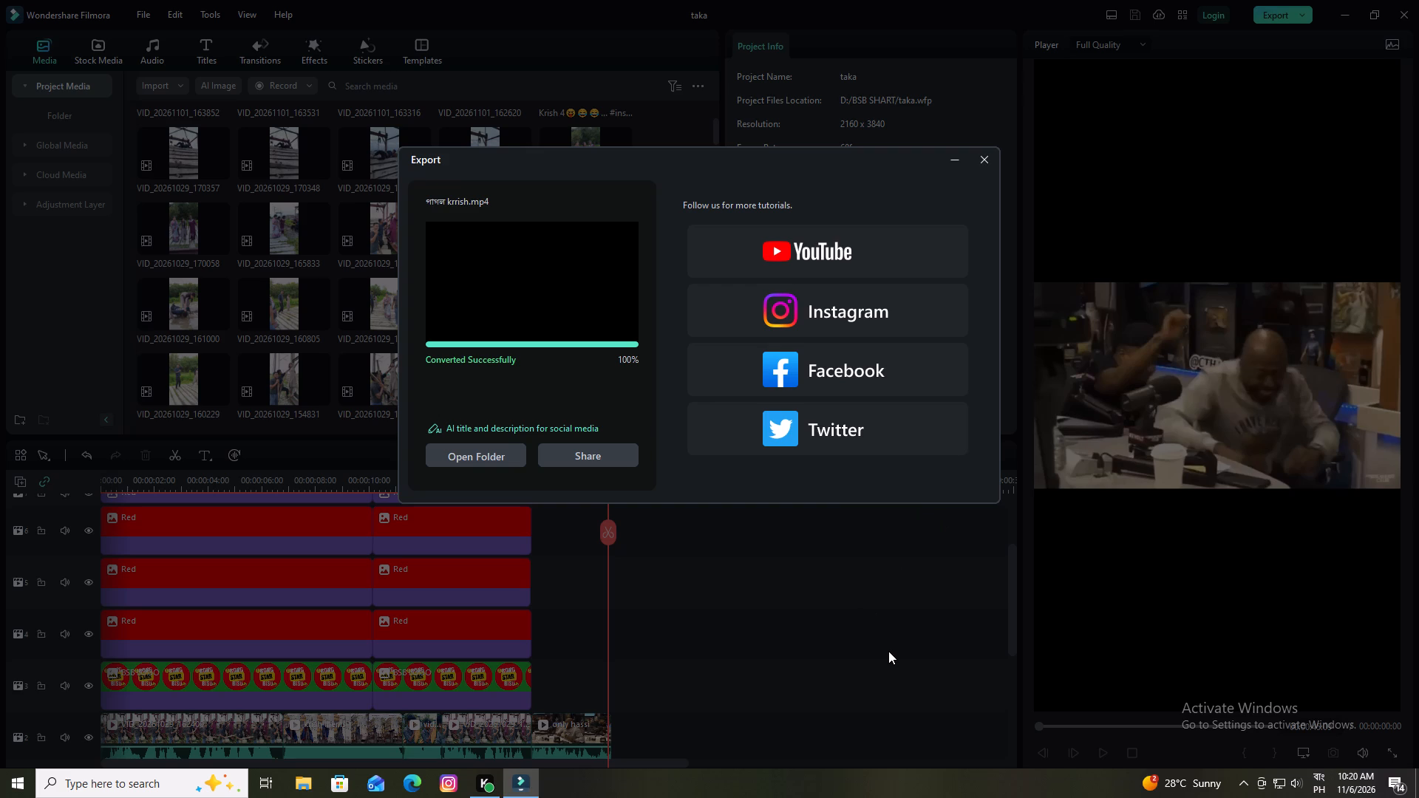
{"action": "left_click", "coordinate": [986, 158]}
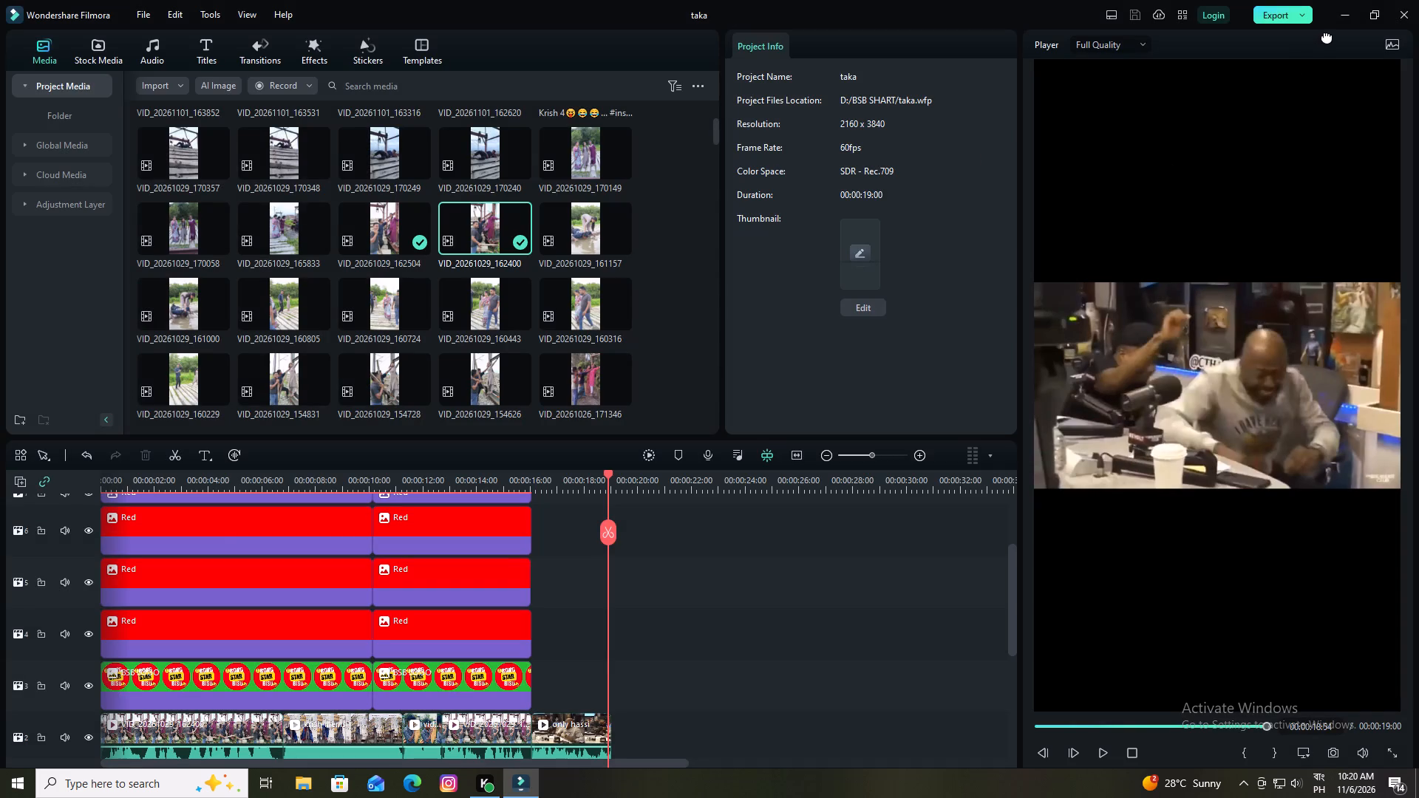
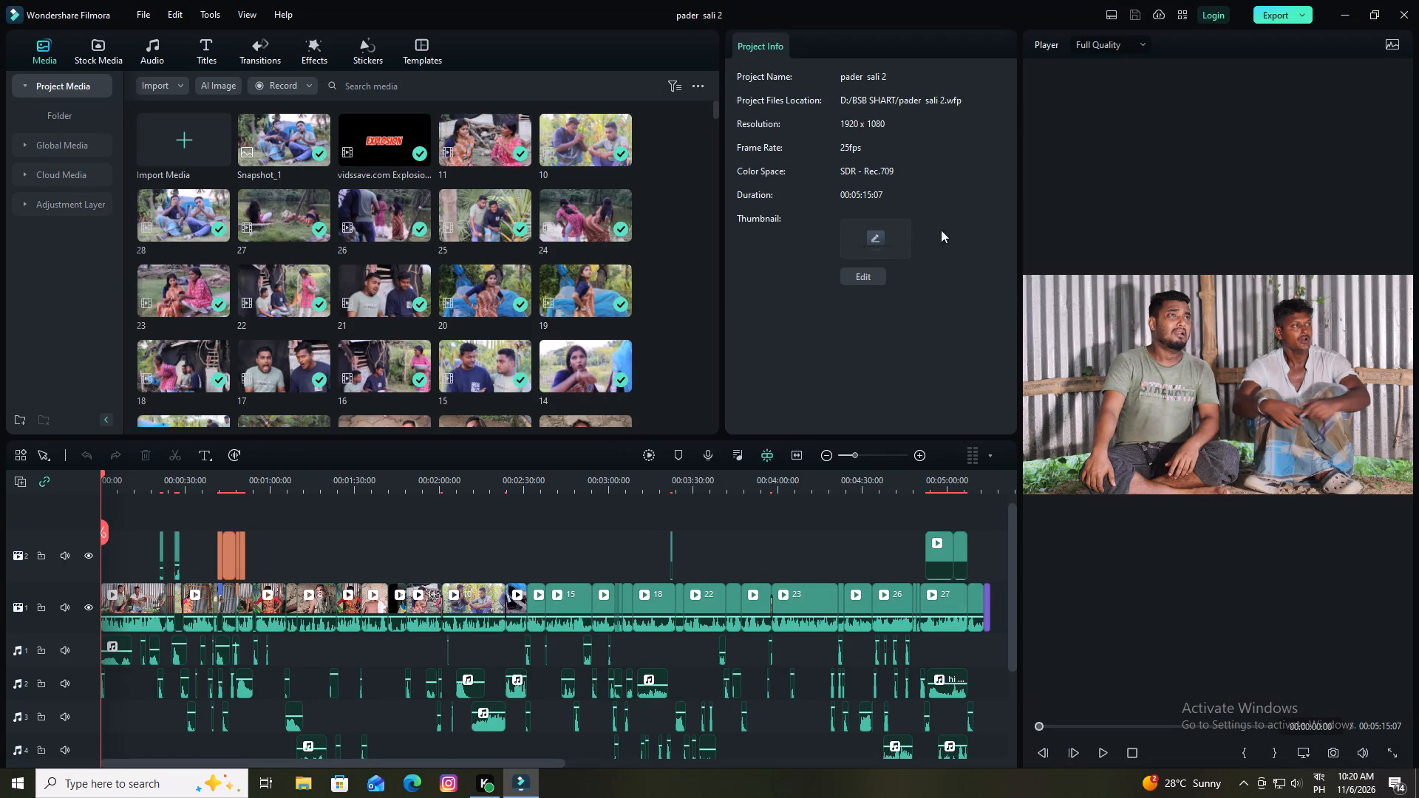
Open the workspace layout choices for the pader sali 2 project.
{"action": "left_click", "coordinate": [1114, 16]}
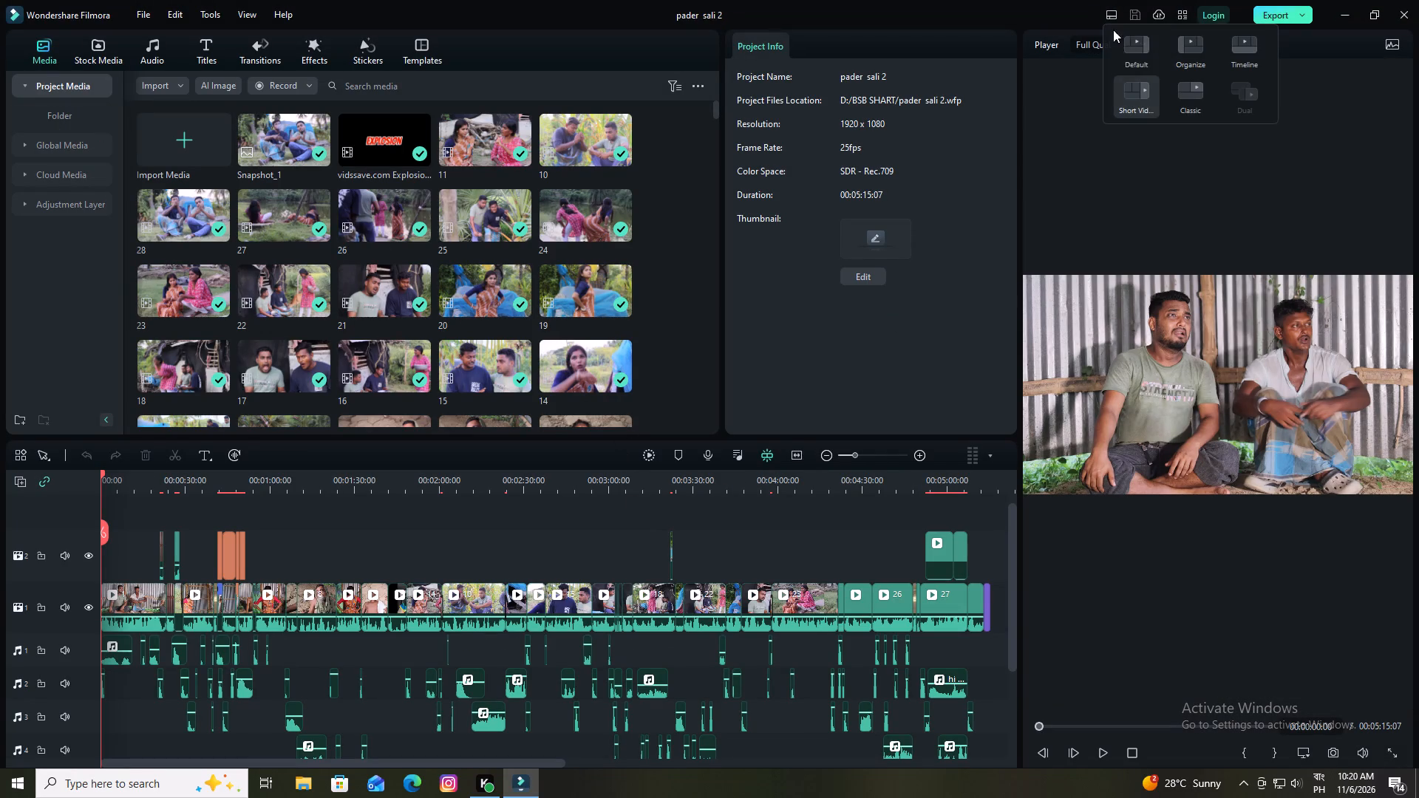
Switch the editor workspace to the Classic layout.
{"action": "left_click", "coordinate": [1188, 95]}
{"action": "scroll", "coordinate": [815, 437], "scroll_direction": "down", "scroll_amount": 2}
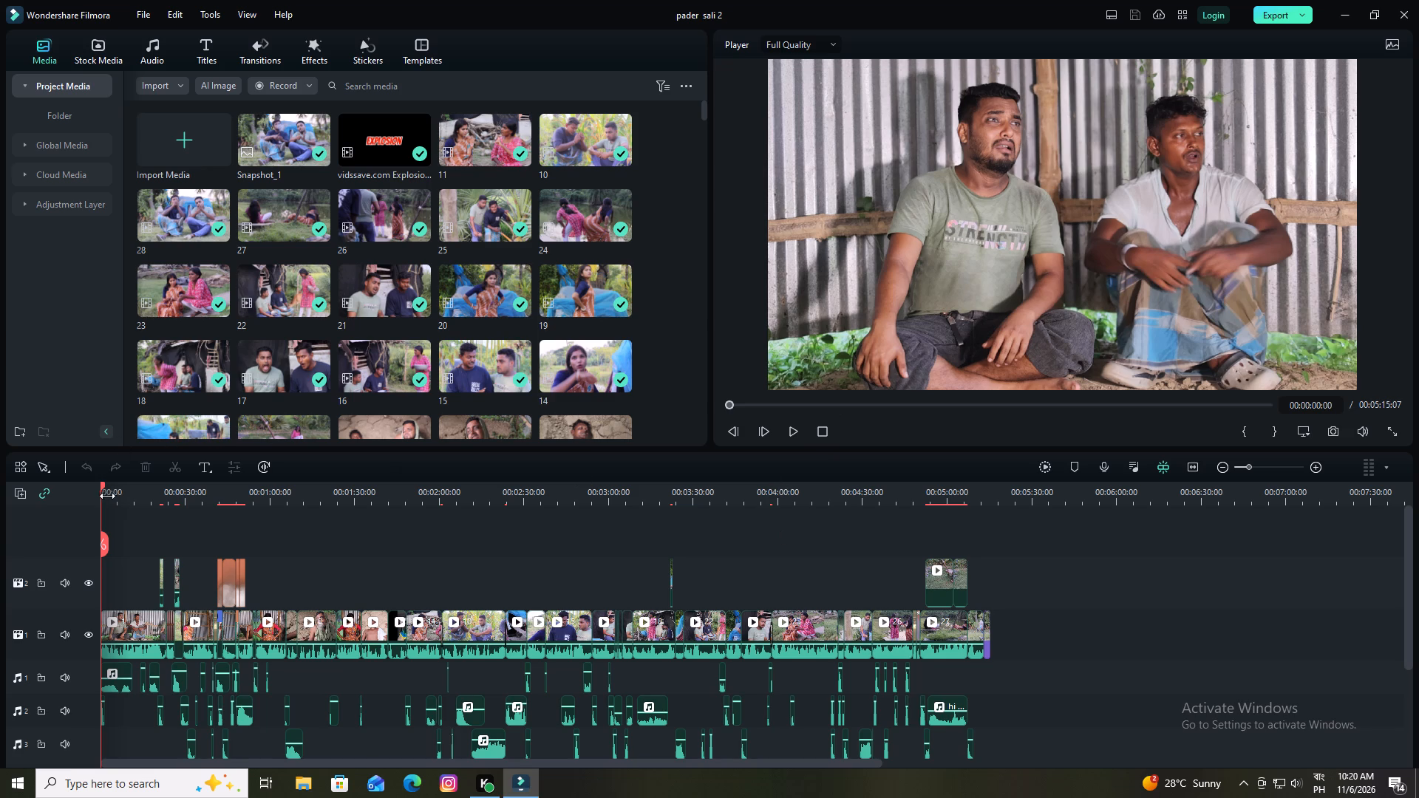
Minimize the video editor and open Google Chrome with the Mbbl profile.
{"action": "left_click", "coordinate": [1340, 13]}
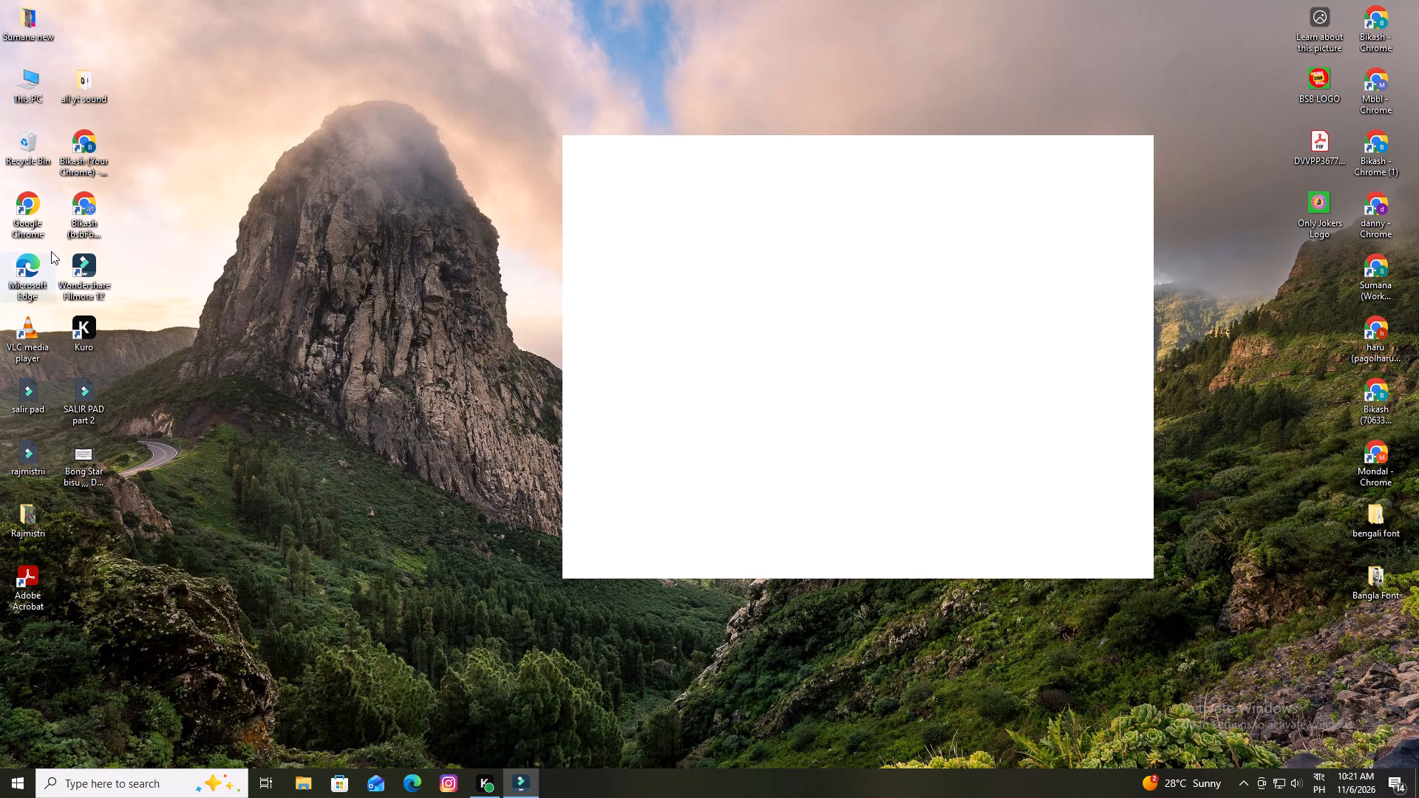
{"action": "double_click", "coordinate": [32, 218]}
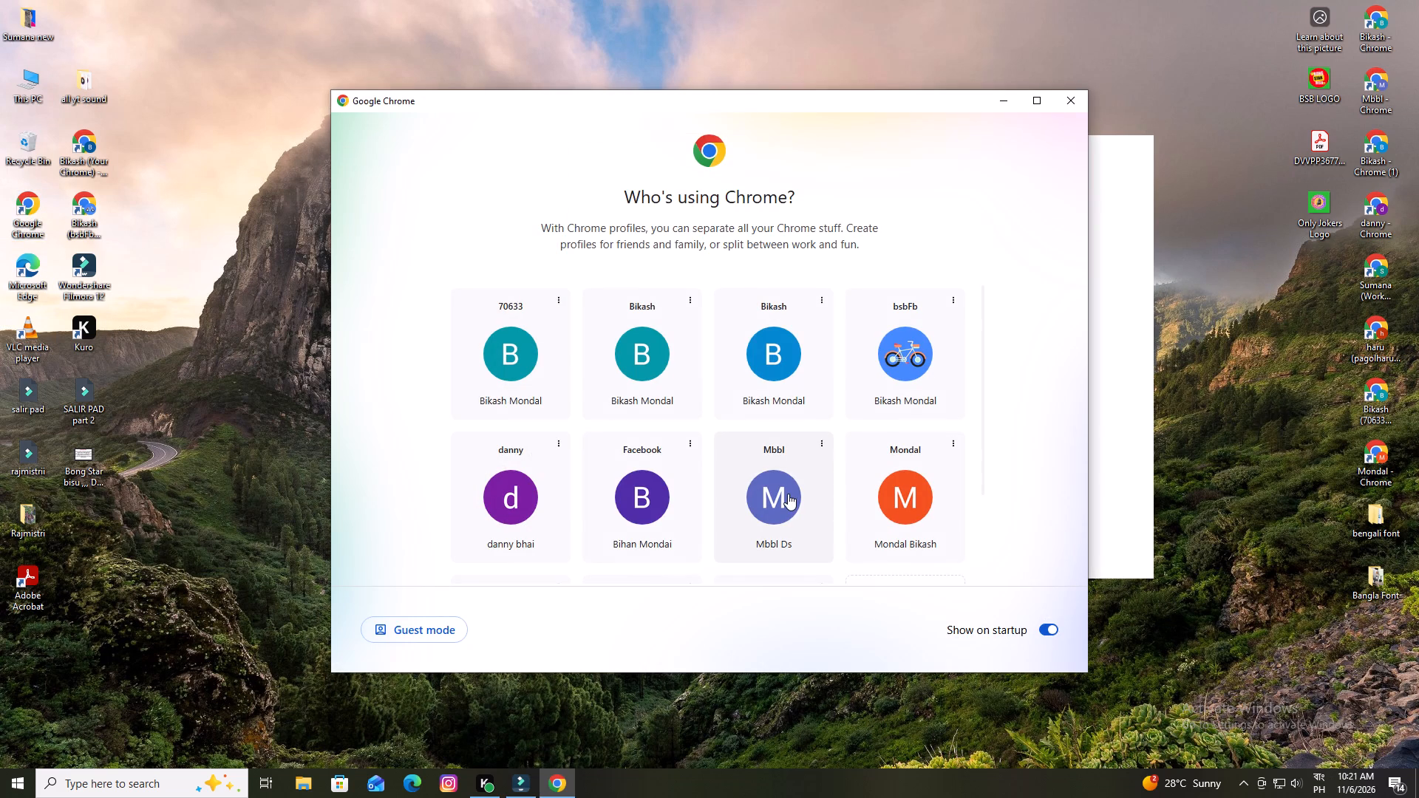
{"action": "left_click", "coordinate": [788, 494]}
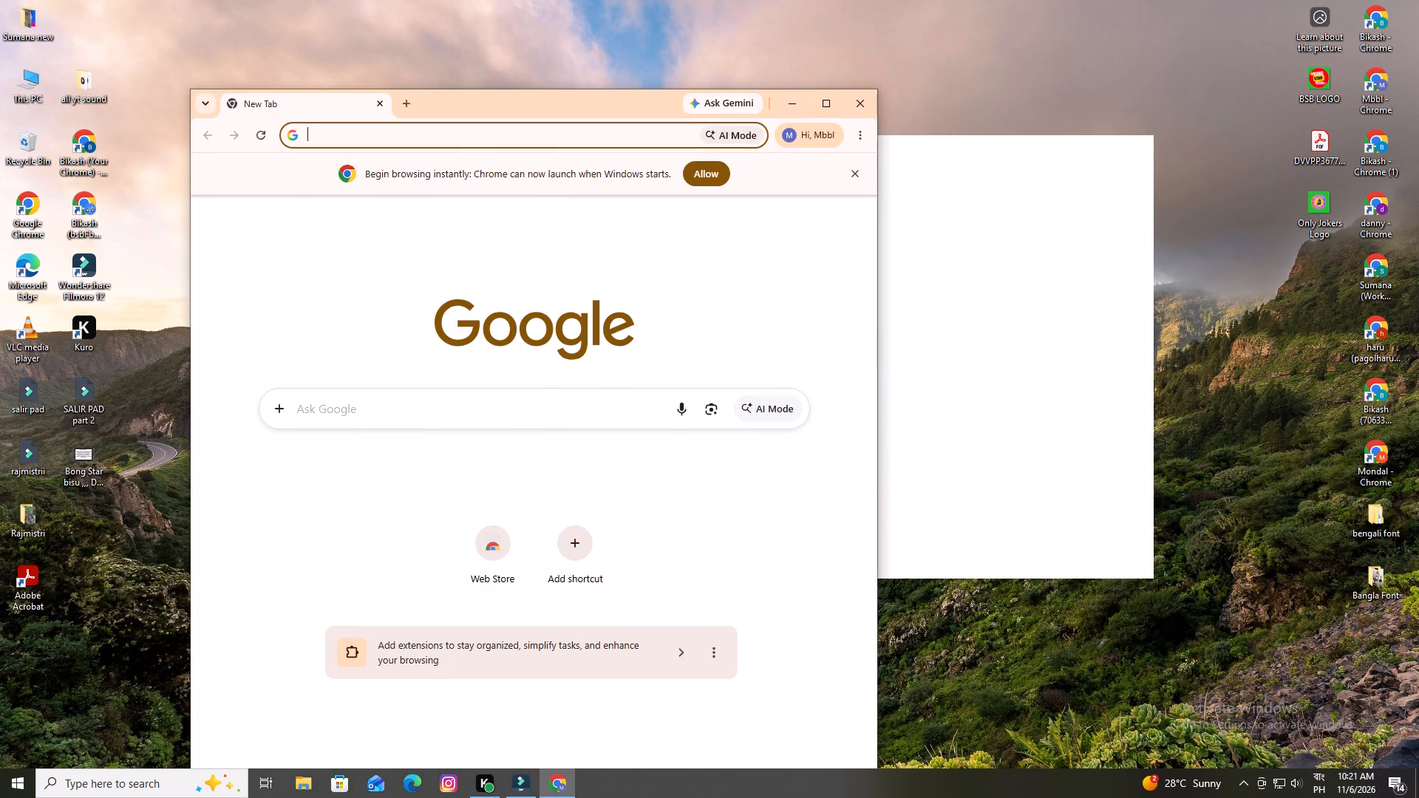
Search Google for whatsapp using the earlier search suggestion.
{"action": "left_click", "coordinate": [457, 405]}
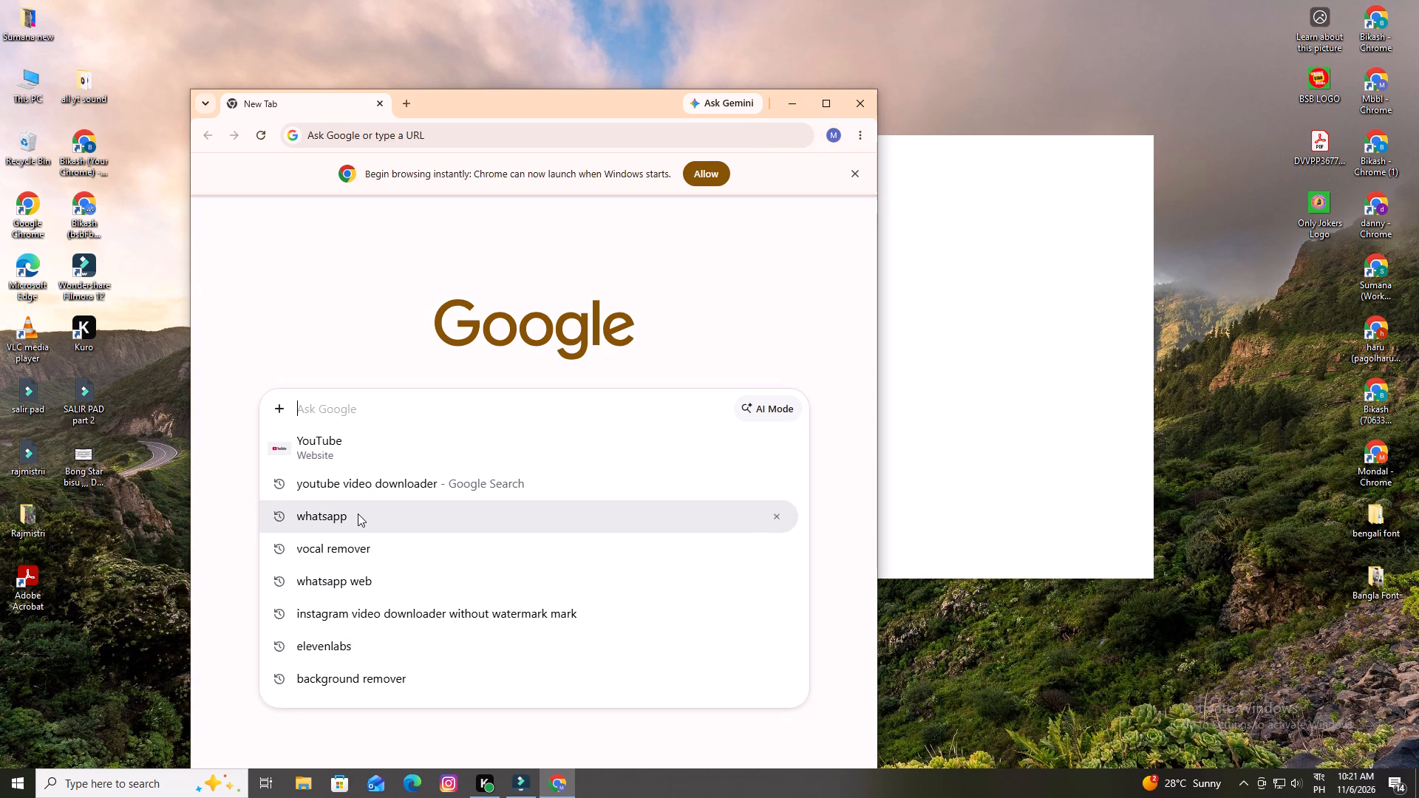
{"action": "left_click", "coordinate": [357, 514]}
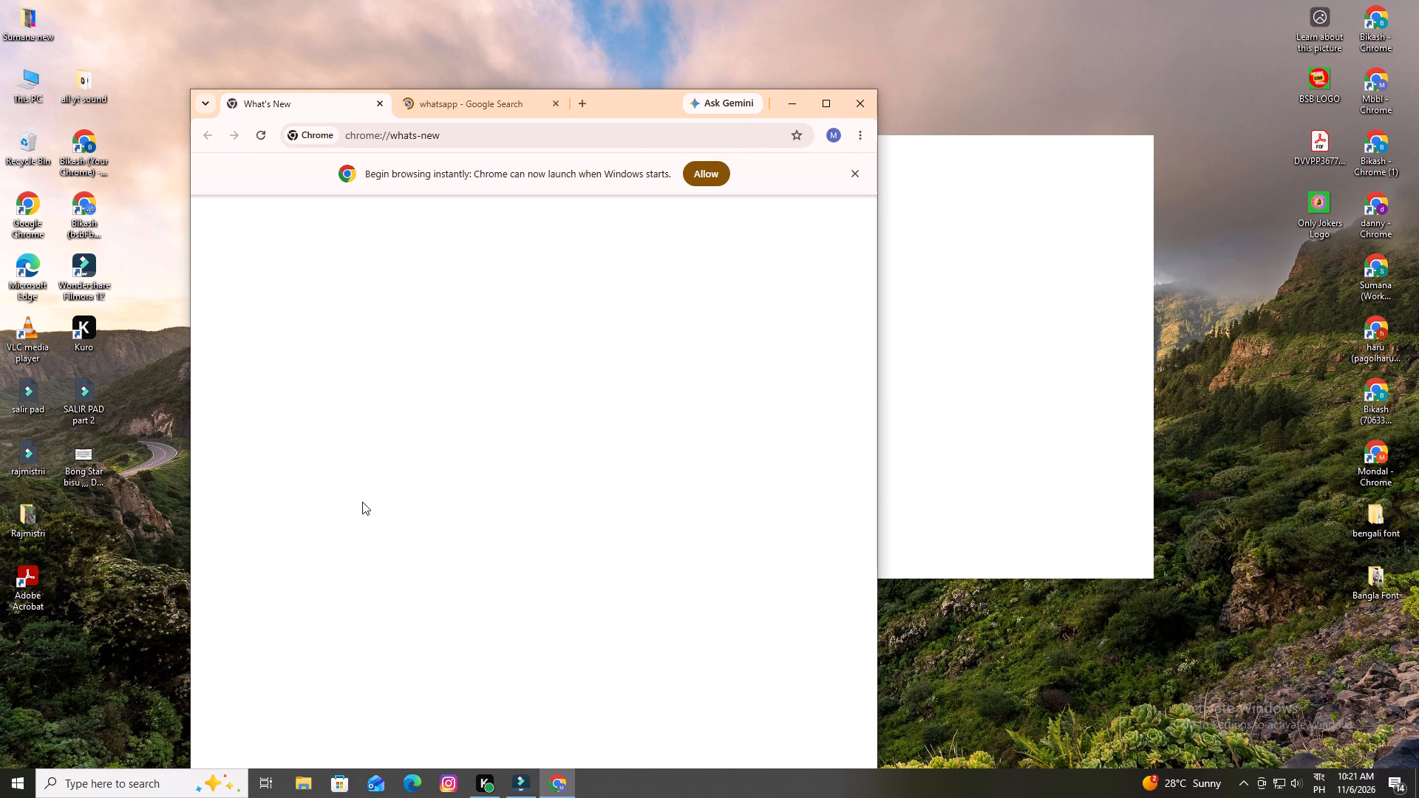